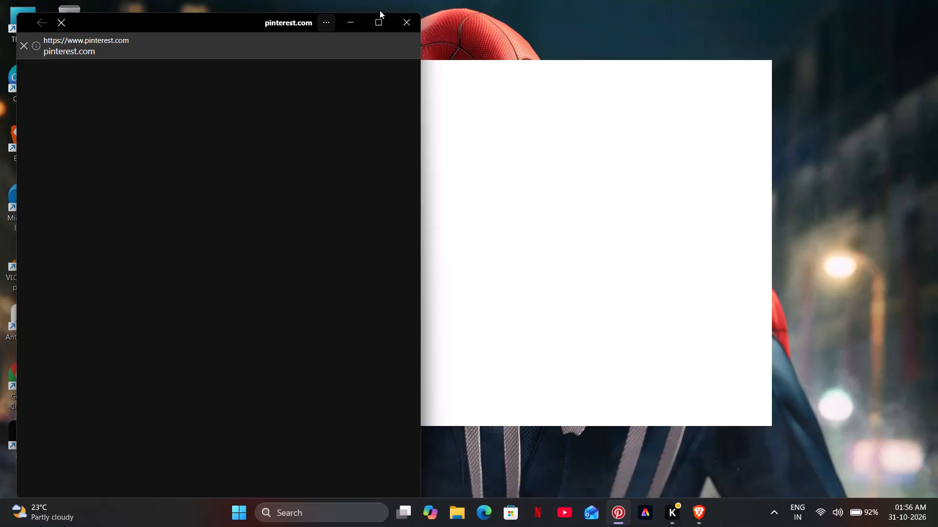
Maximize the Pinterest window and open the cartoon background pin with the smiling sun, white cloud and flowery meadow.
left_click(378, 29)
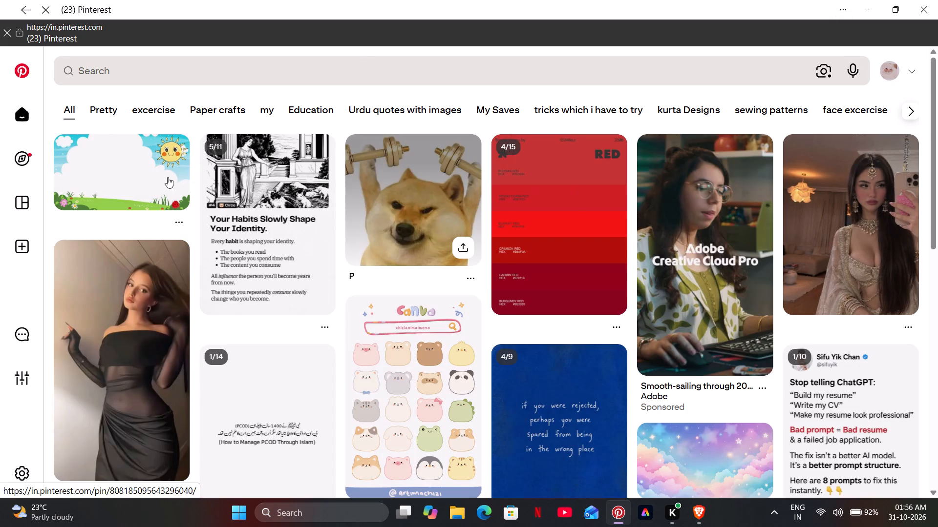
left_click(123, 182)
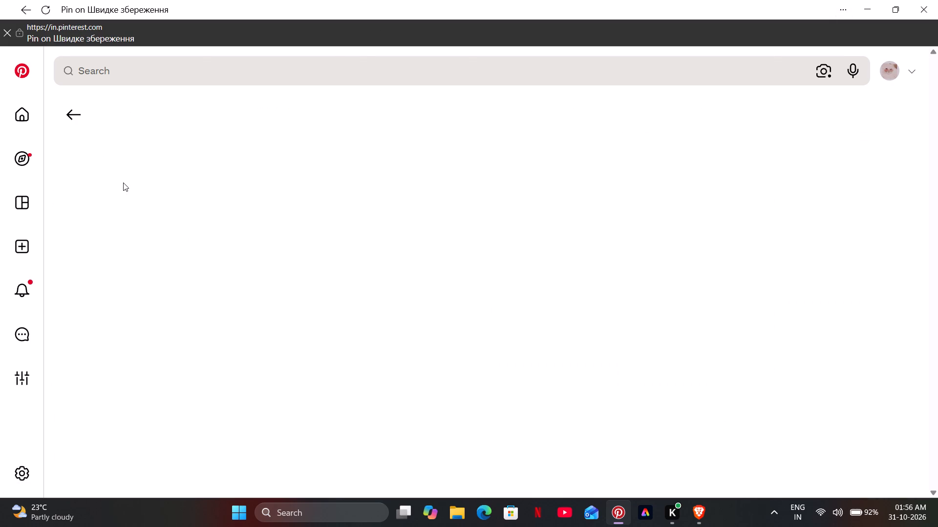
Open the pastel pin titled "Cute", with the cloud, moon and bunny border, from the related pins and download its image.
scroll(136, 199, "down", 6)
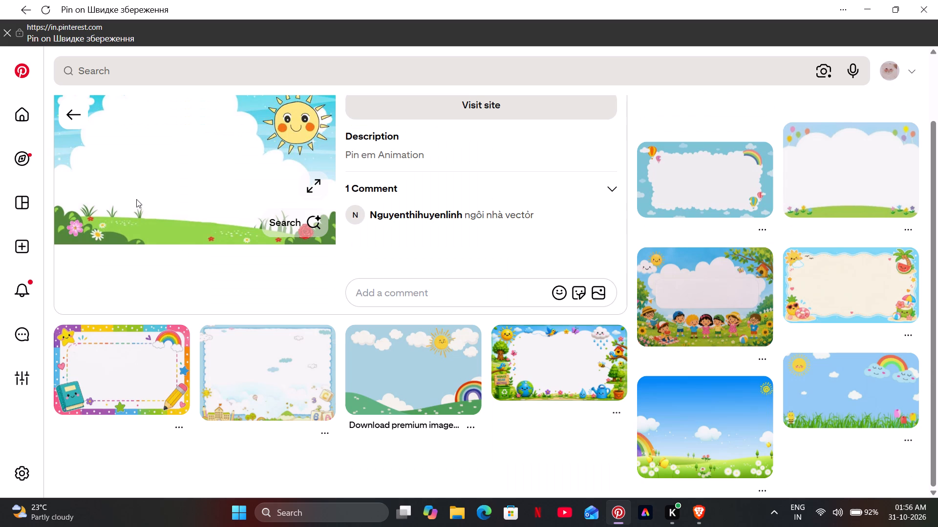
scroll(136, 199, "down", 2)
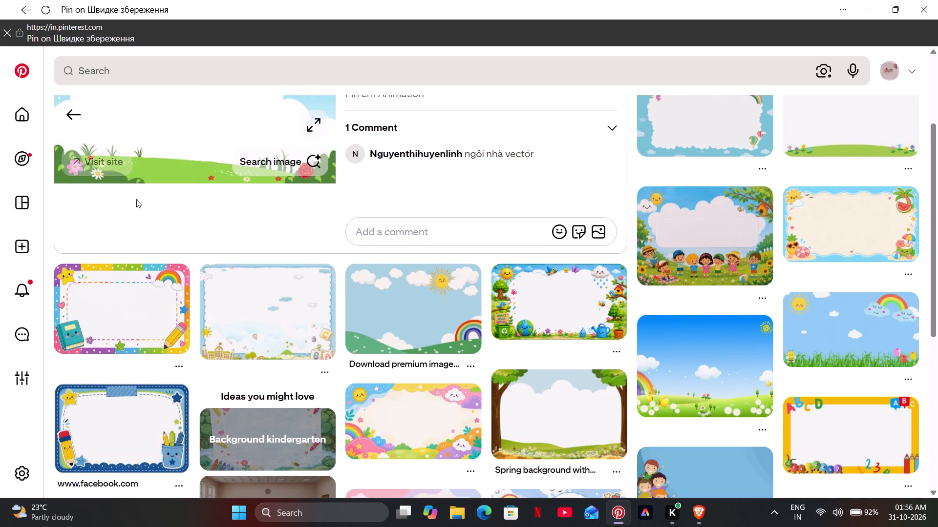
scroll(136, 199, "down", 3)
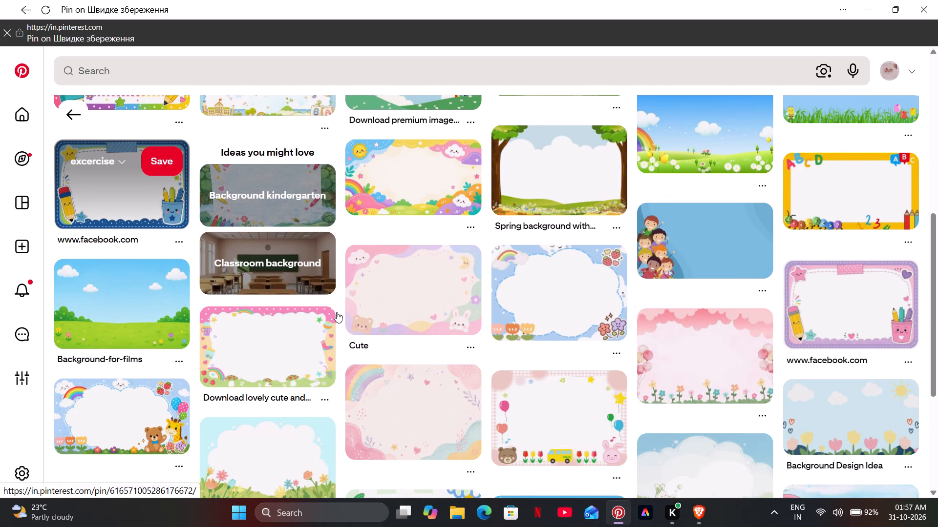
left_click(366, 307)
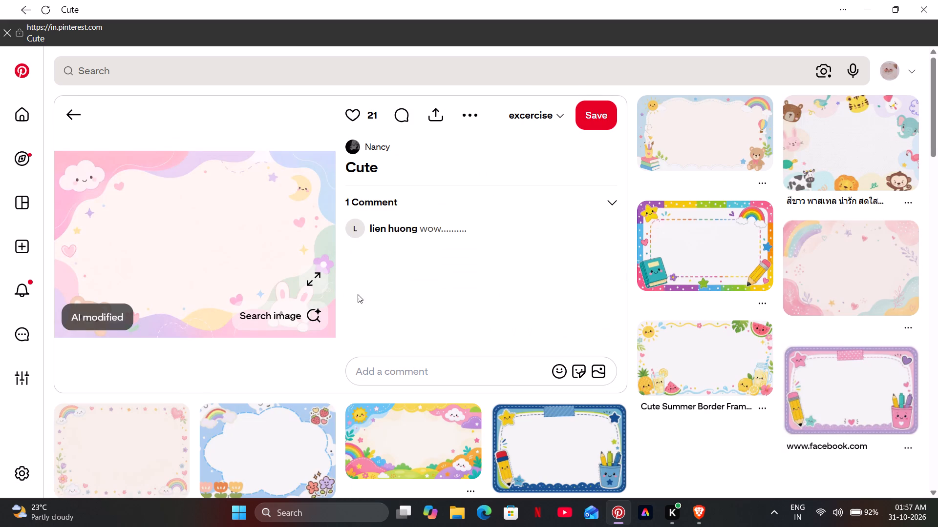
left_click(461, 115)
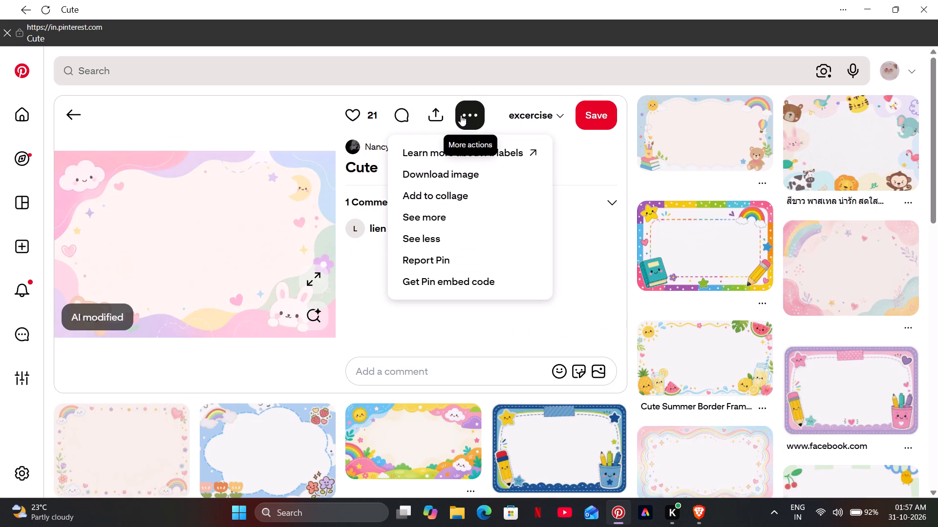
left_click(441, 177)
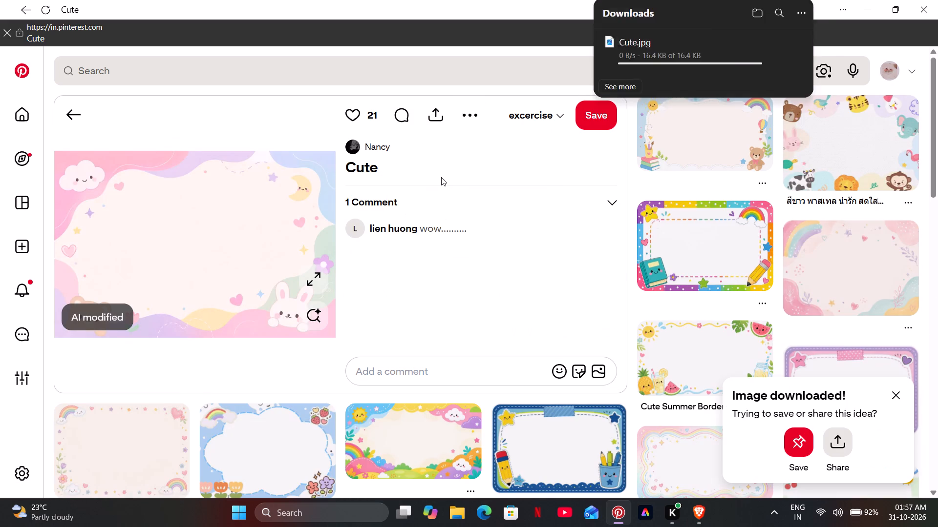
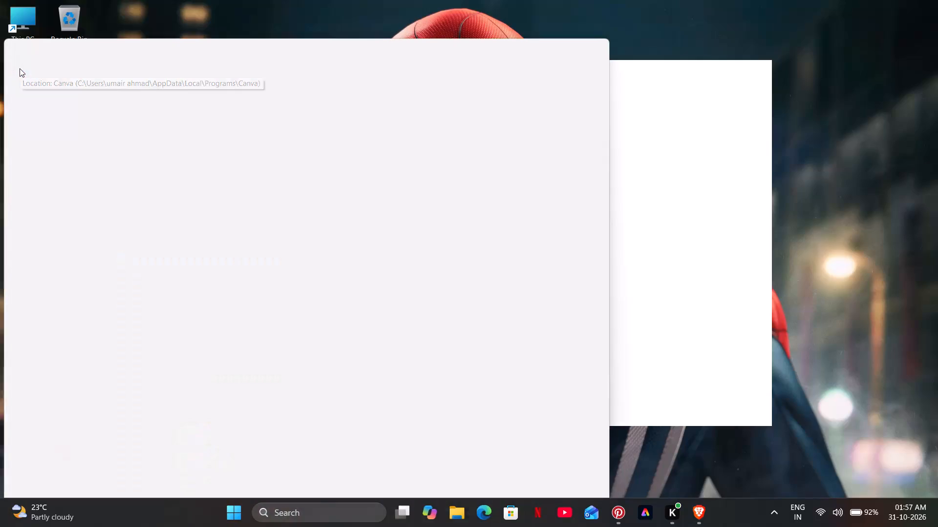
Switch to Canva and close the open APPLE and ALLIGATOR designs.
left_click(566, 54)
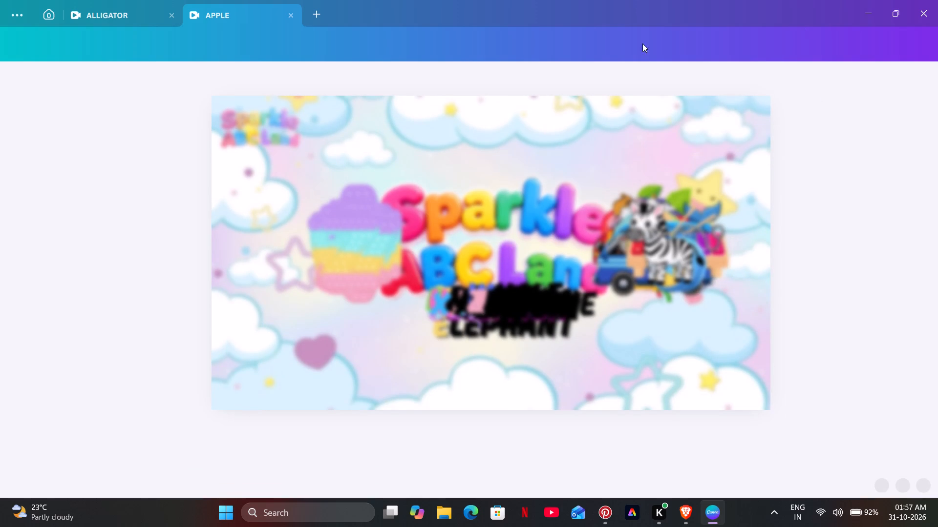
left_click(288, 11)
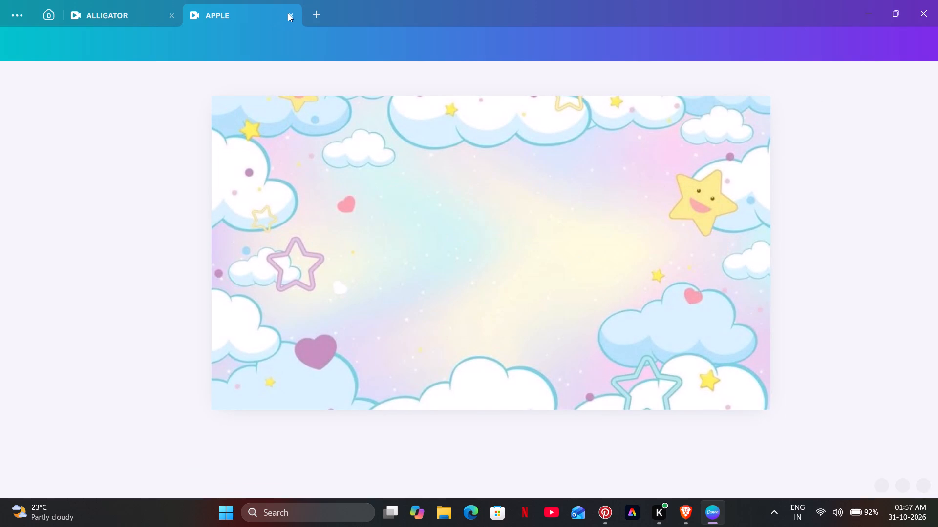
left_click(290, 17)
left_click(290, 13)
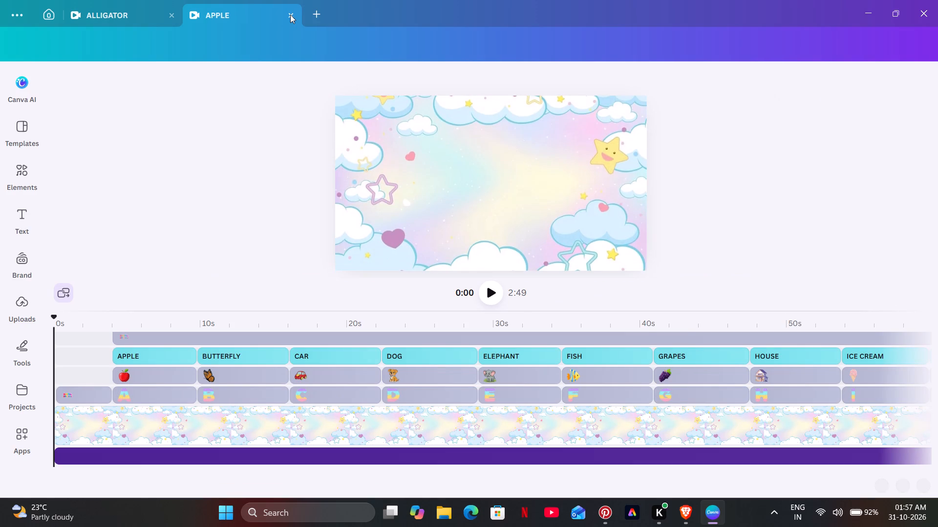
left_click(171, 14)
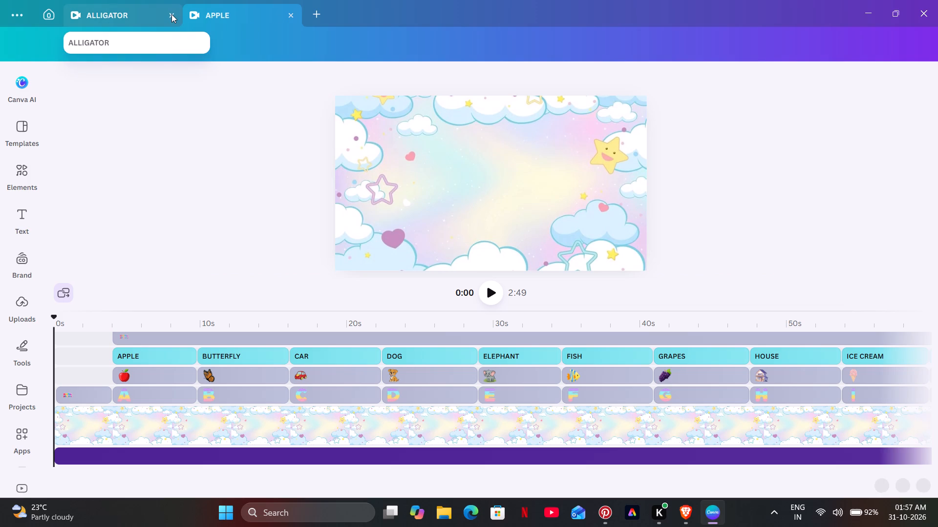
Dismiss the payment retry dialog on the home page and create a new YouTube Video design at 1920 × 1080 px.
left_click(46, 15)
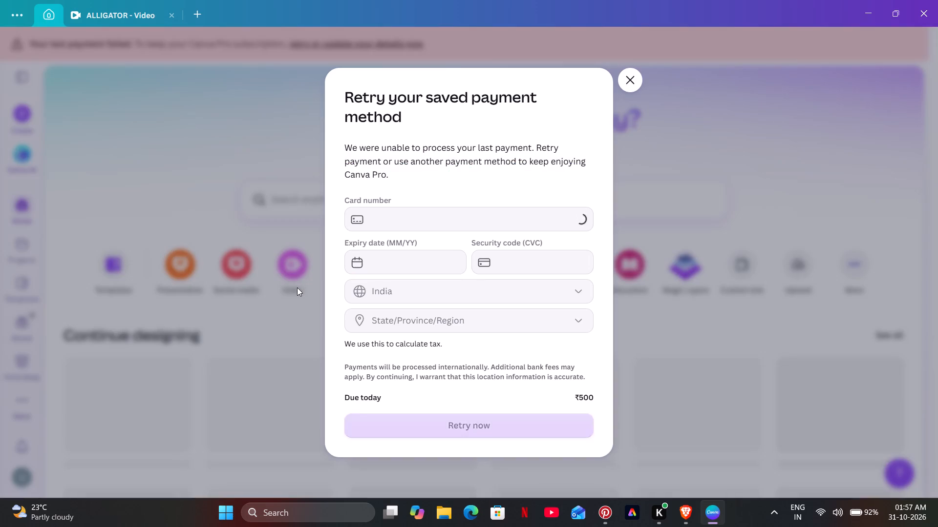
left_click(634, 79)
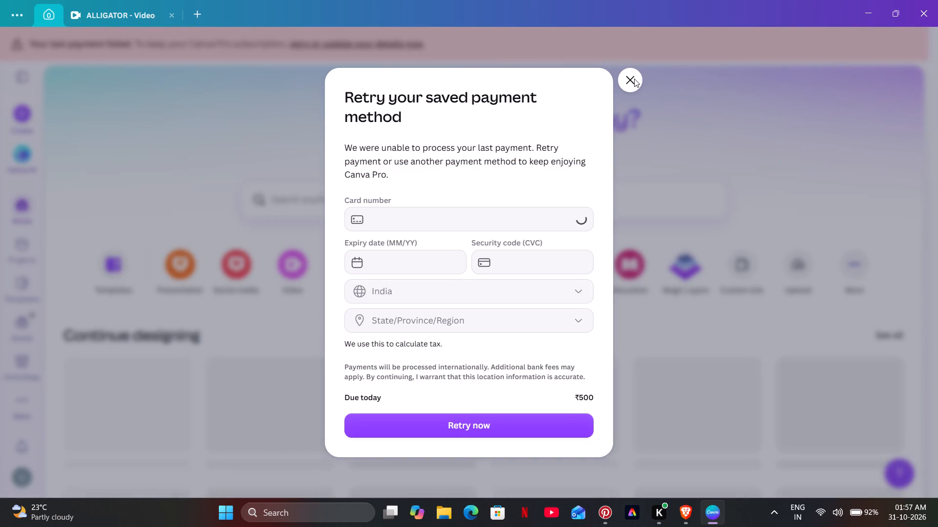
left_click(284, 266)
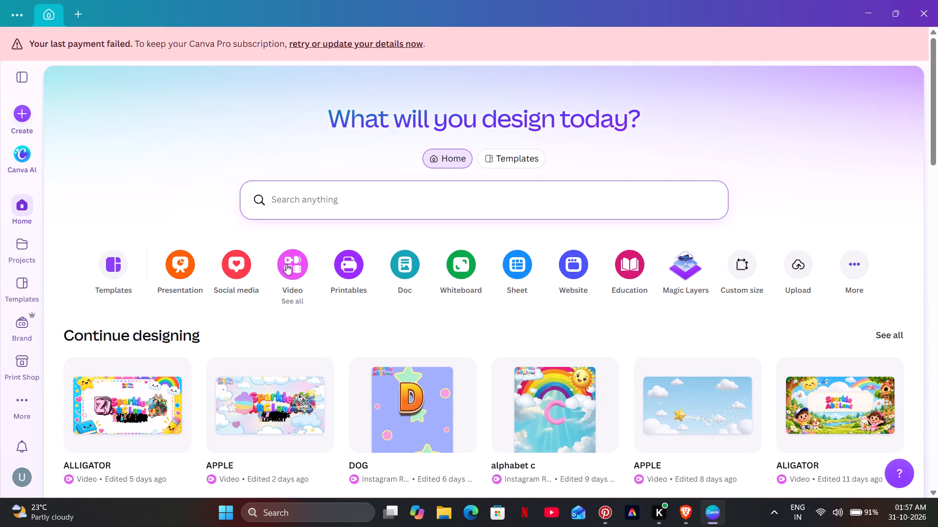
left_click(286, 264)
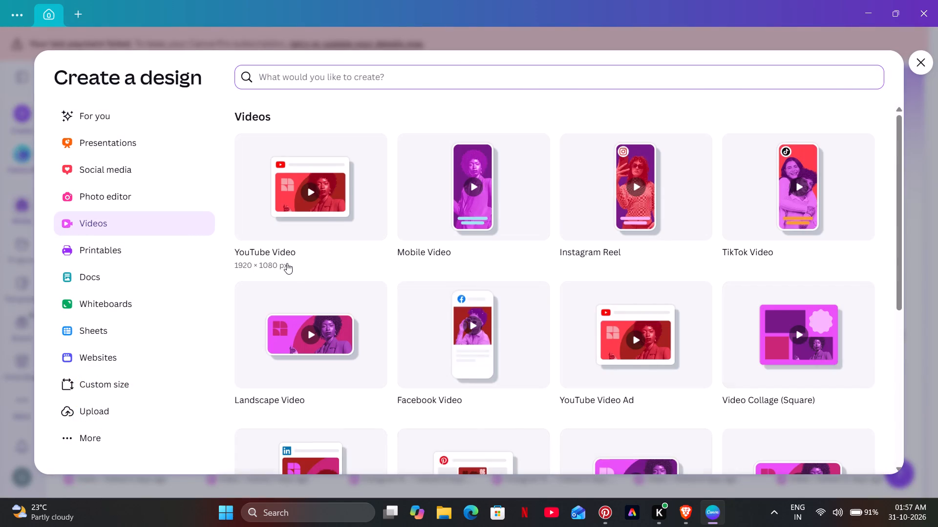
left_click(334, 192)
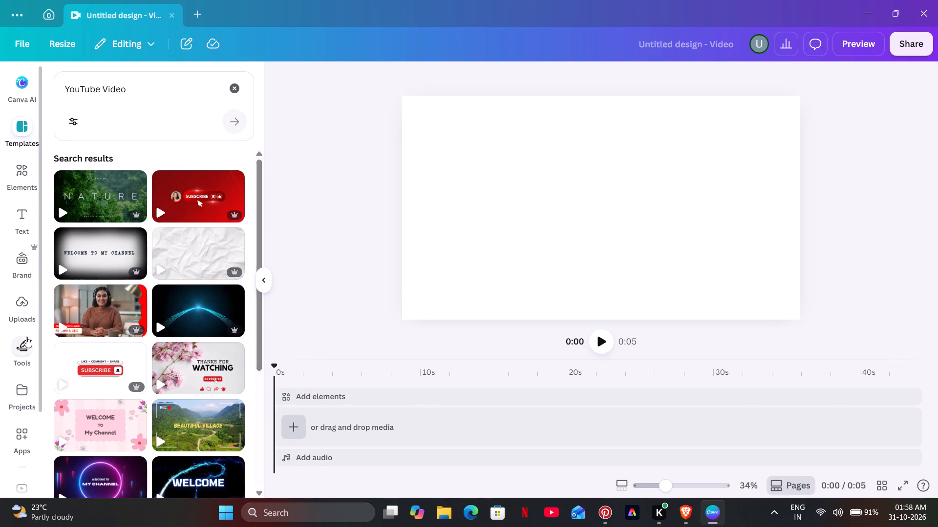
Upload the files "A for Apple (1)" and "Cute" from the Downloads folder.
left_click(23, 315)
left_click(22, 342)
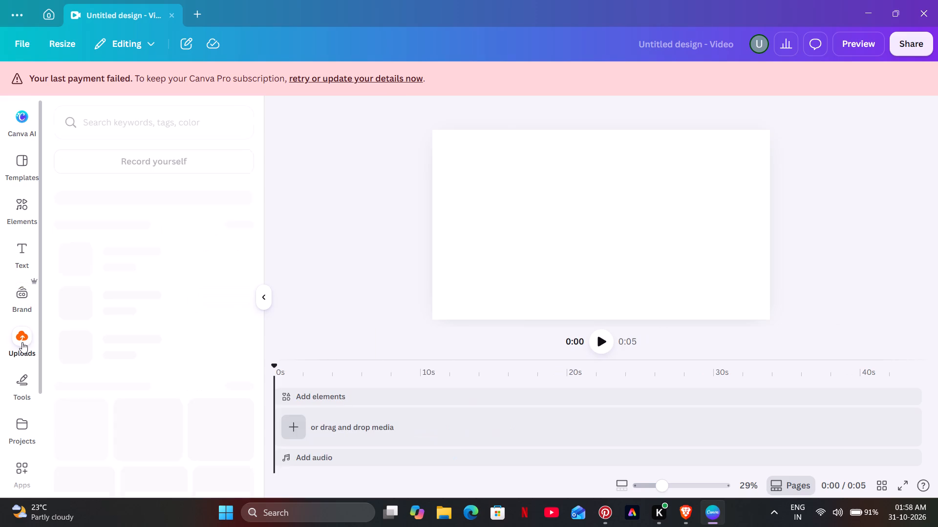
left_click(169, 153)
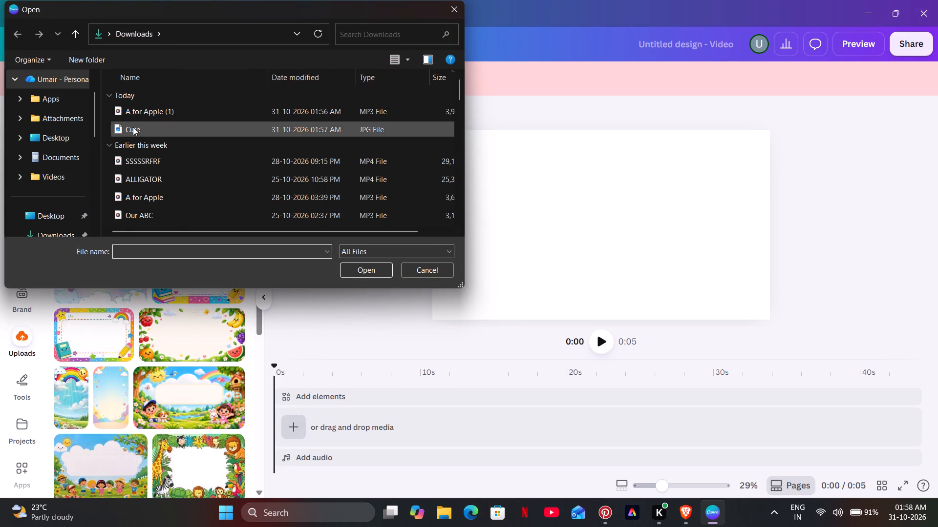
left_click_drag(109, 112, 121, 131)
left_click(379, 261)
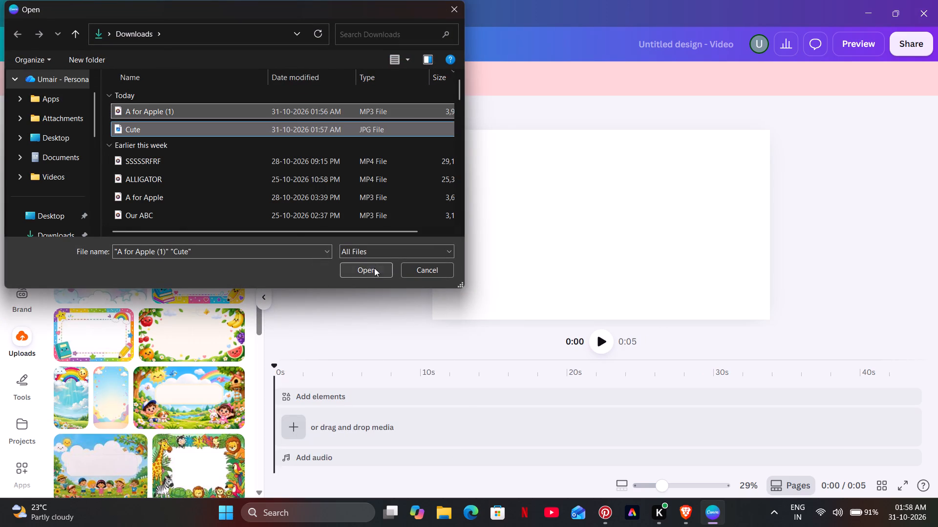
left_click(374, 269)
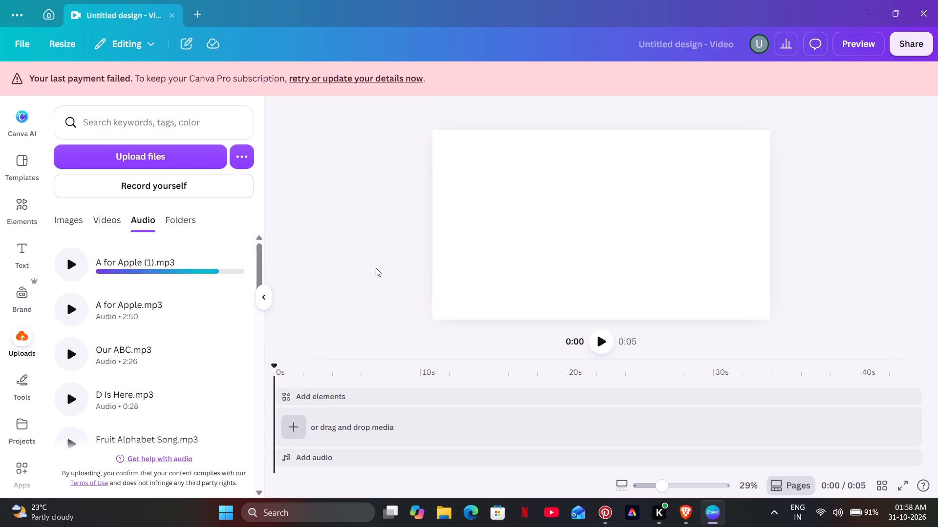
Add the uploaded pastel image with the cloud, moon, bear and bunny to the video as its background.
left_click(61, 214)
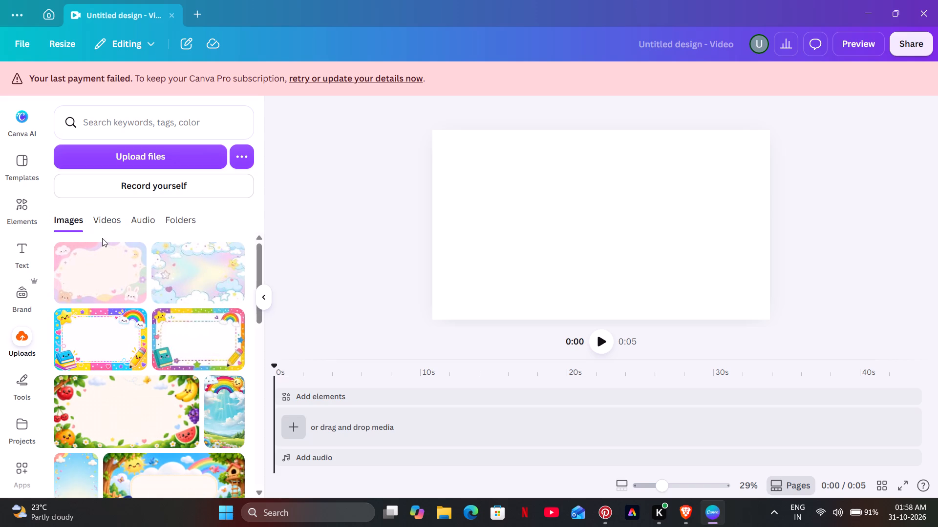
left_click(96, 276)
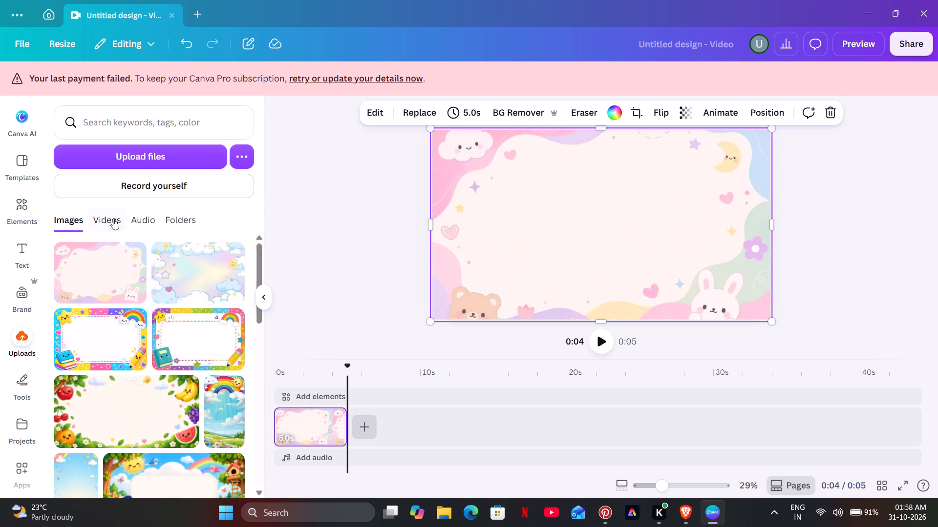
Add the uploaded audio "A for Apple (1).mp3" and align it with the start of the timeline at 0s.
left_click(134, 218)
left_click(132, 265)
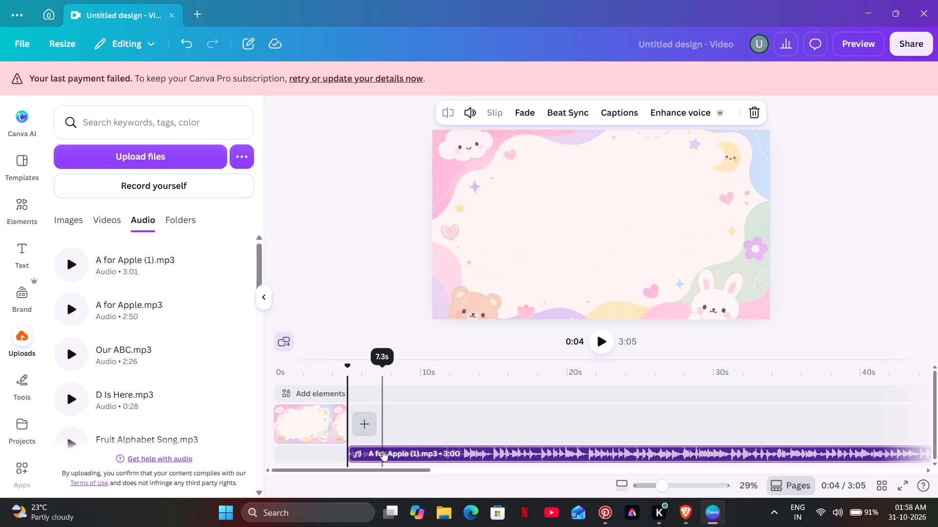
left_click(383, 450)
left_click(367, 452)
left_click_drag(367, 452, 324, 458)
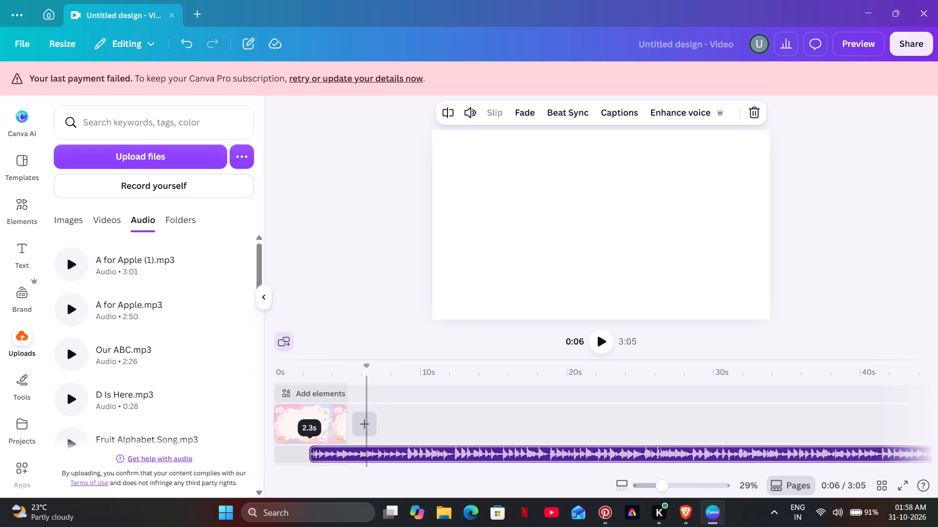
left_click_drag(324, 458, 294, 462)
Extend the pastel background clip to 3:00 so it ends together with the audio track.
left_click_drag(345, 422, 356, 420)
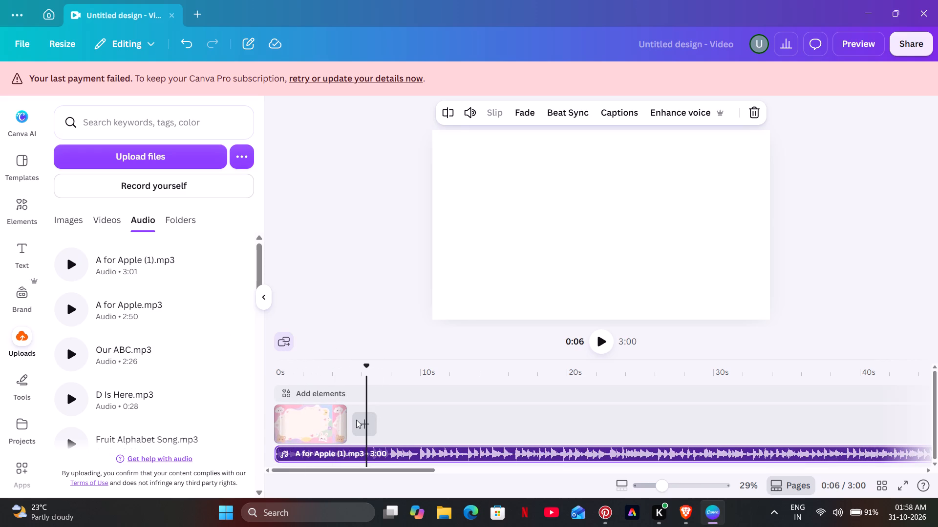
left_click_drag(356, 420, 937, 365)
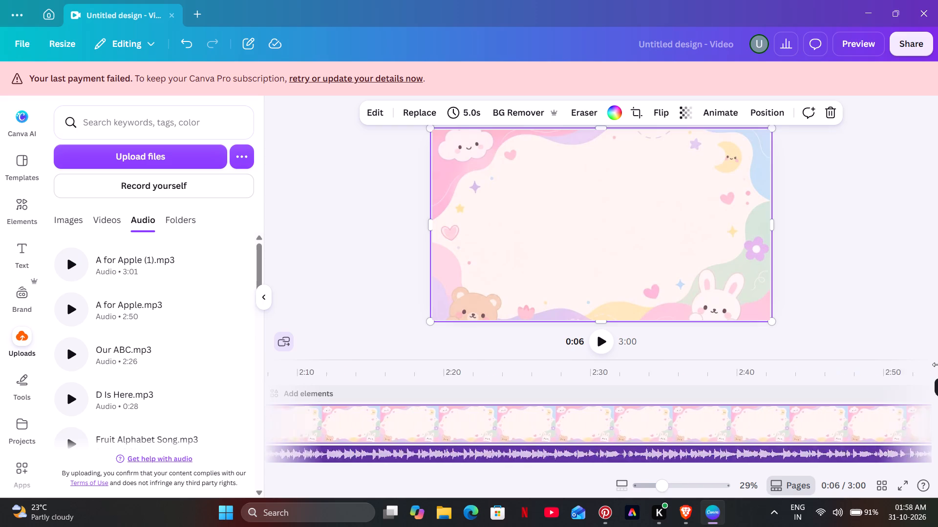
left_click_drag(937, 365, 491, 476)
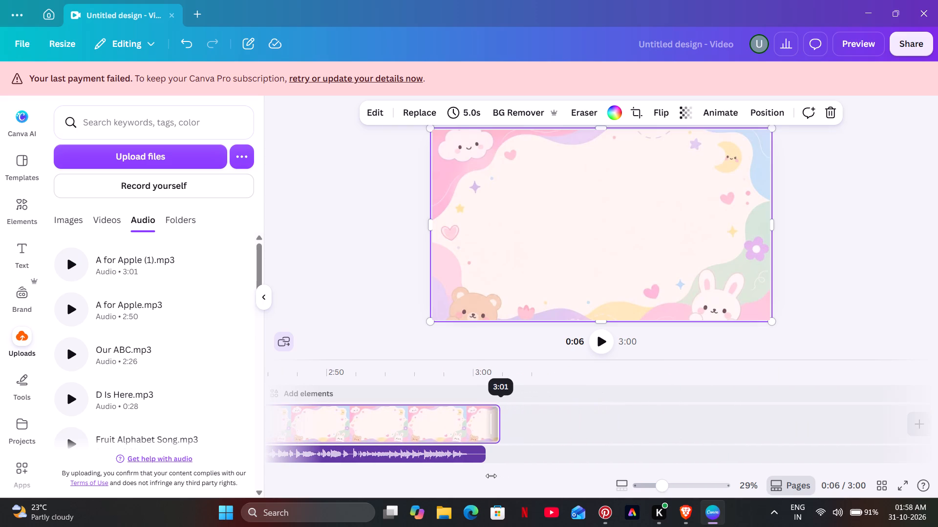
left_click_drag(491, 476, 483, 477)
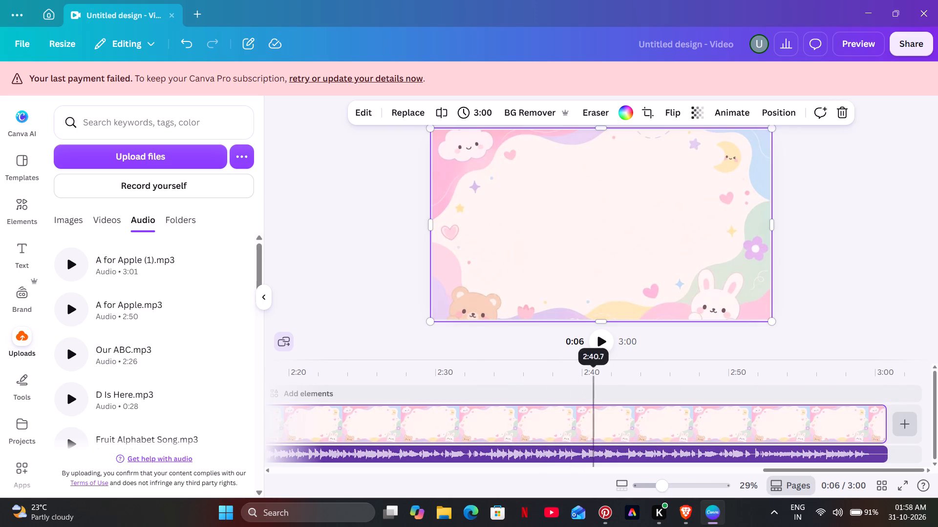
Play the video from the beginning to listen to the opening of the song.
left_click_drag(771, 468, 756, 473)
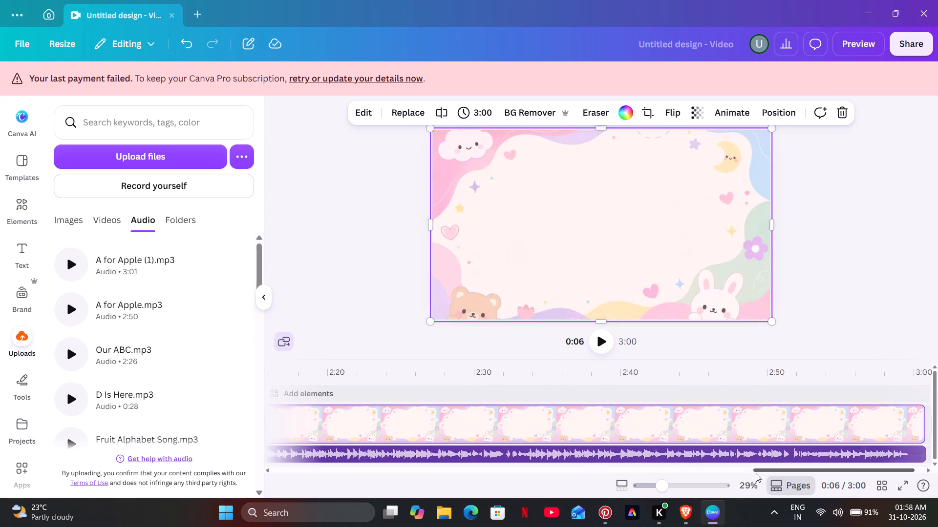
left_click_drag(756, 473, 213, 487)
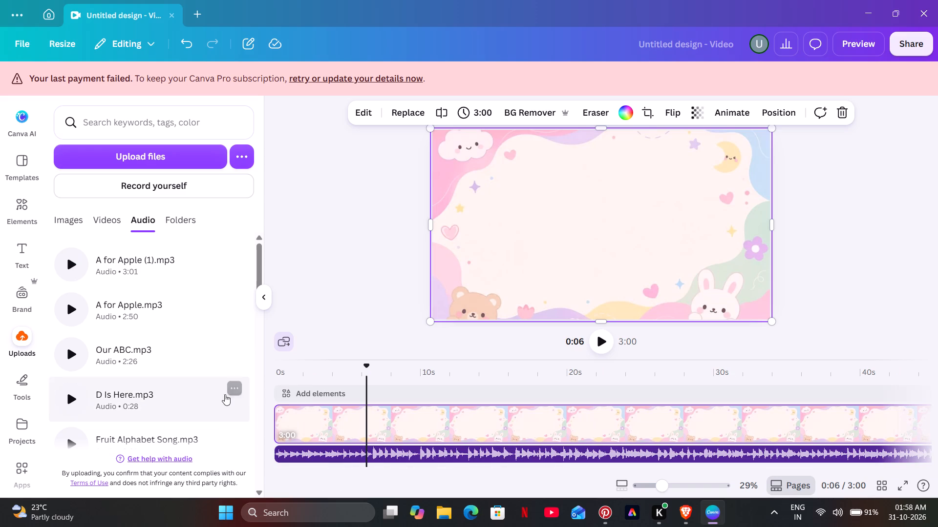
left_click(279, 366)
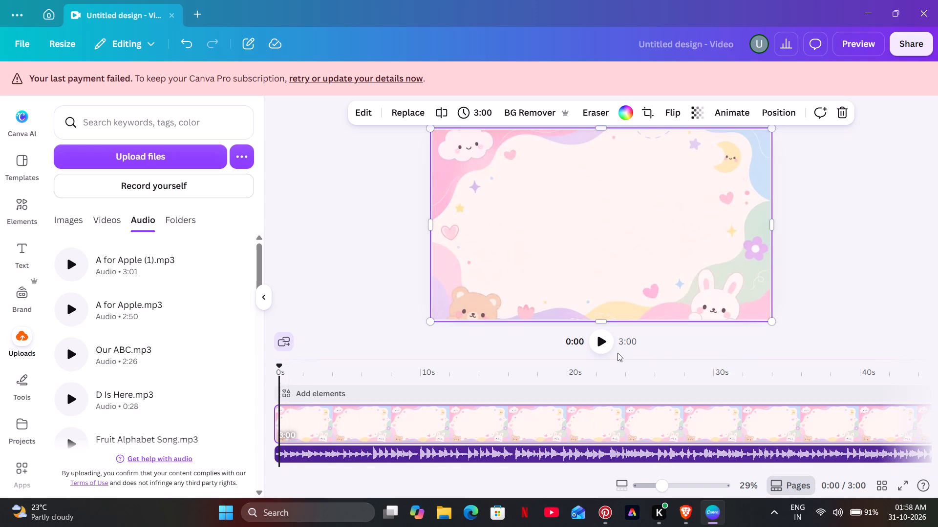
left_click(610, 345)
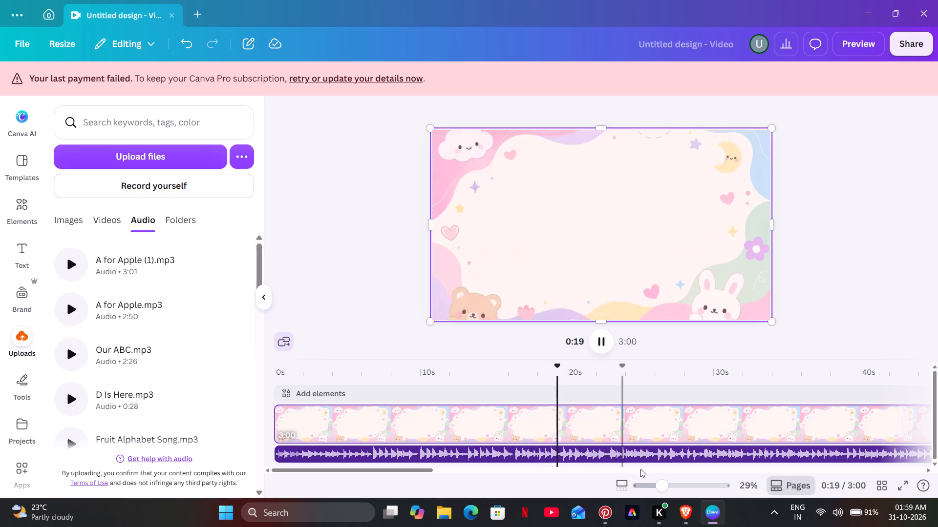
left_click_drag(383, 472, 395, 470)
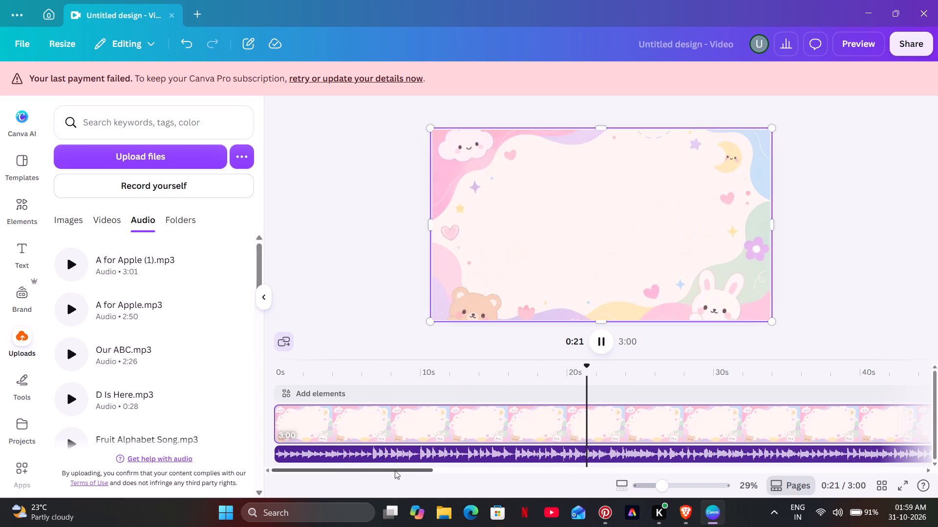
left_click_drag(395, 470, 365, 469)
left_click(289, 374)
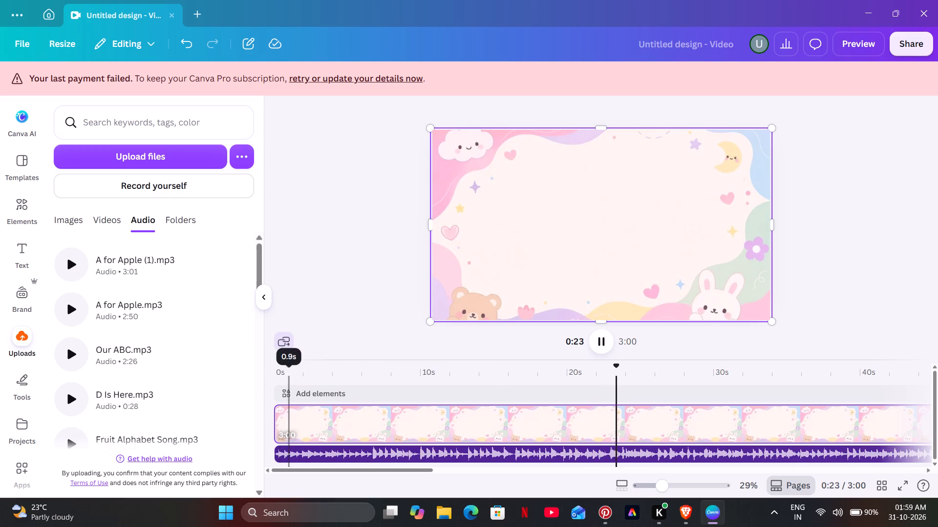
Search the elements for "apple" and add the 11.0s video of red apples on a tree.
left_click(14, 200)
left_click(95, 124)
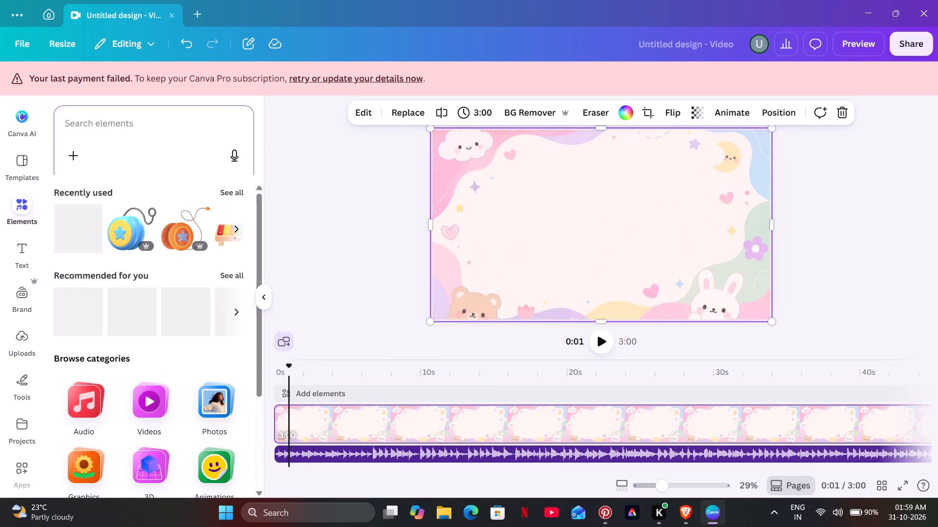
type("appp")
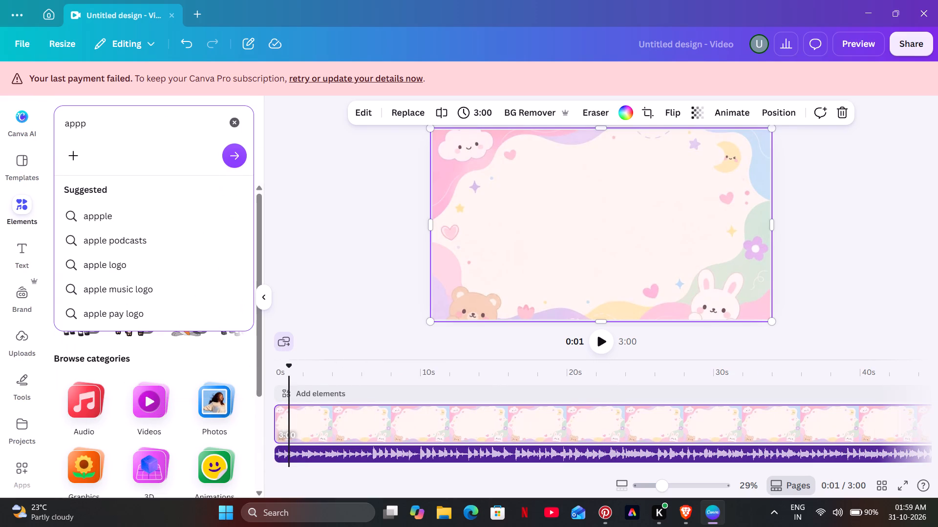
key("BackSpace")
type("le")
key("Return")
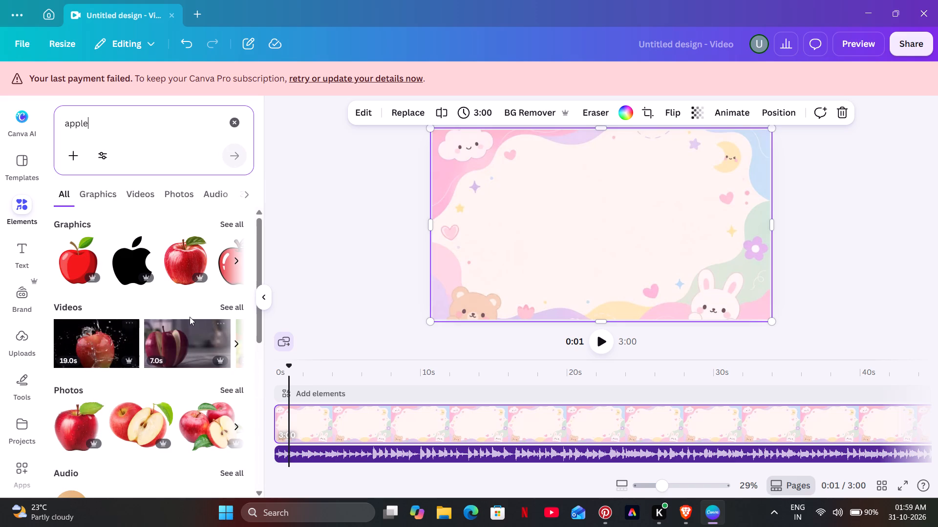
left_click(237, 344)
left_click(237, 344)
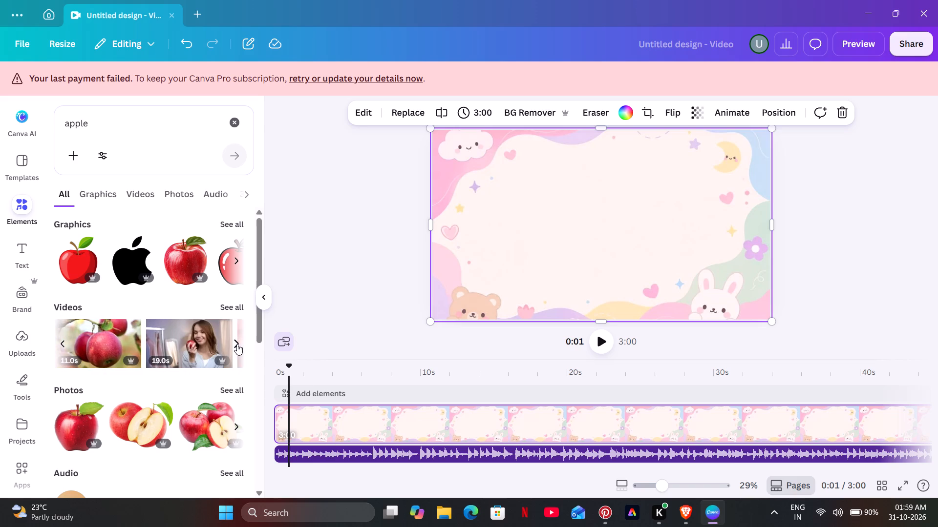
left_click(104, 347)
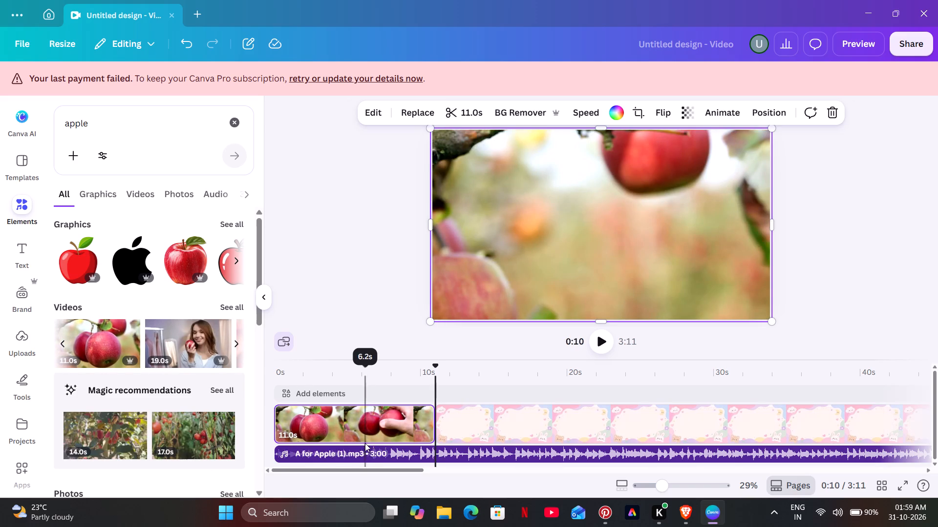
Move the apple video onto the track above the pastel background, starting at about 11.6 s, and preview it at 0:16.
left_click_drag(363, 431, 486, 388)
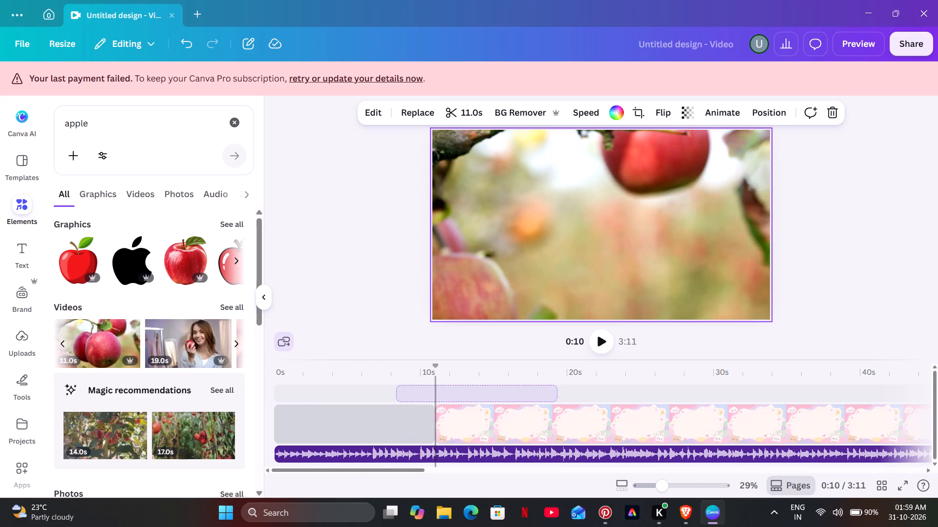
left_click_drag(486, 388, 533, 387)
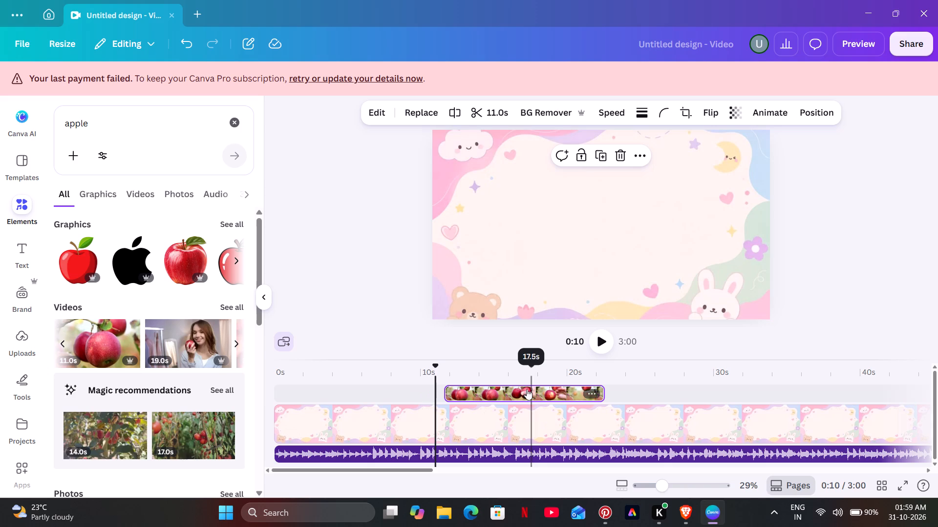
left_click(511, 372)
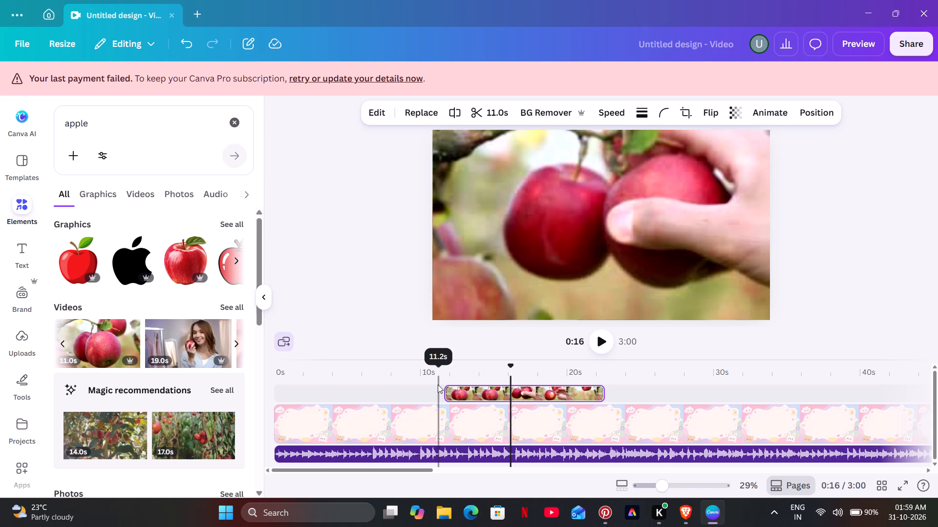
Trim the end of the apple video on the upper track so the clip lasts 3.0 s.
left_click(438, 385)
left_click(468, 367)
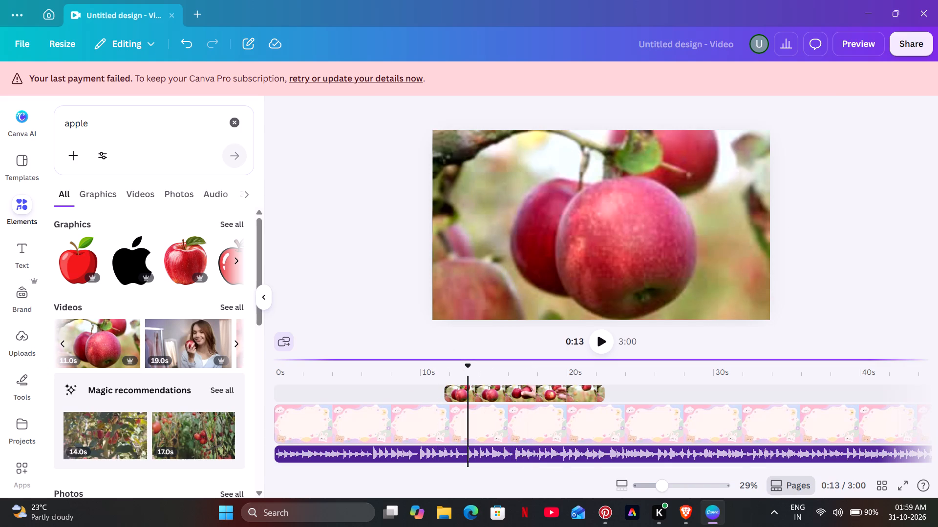
left_click_drag(600, 395, 591, 398)
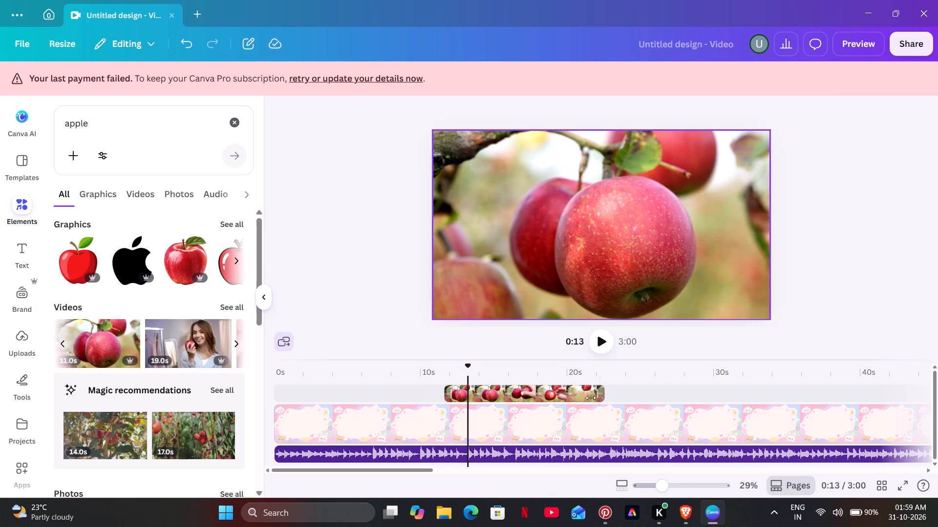
left_click_drag(591, 398, 581, 400)
left_click_drag(556, 406, 515, 411)
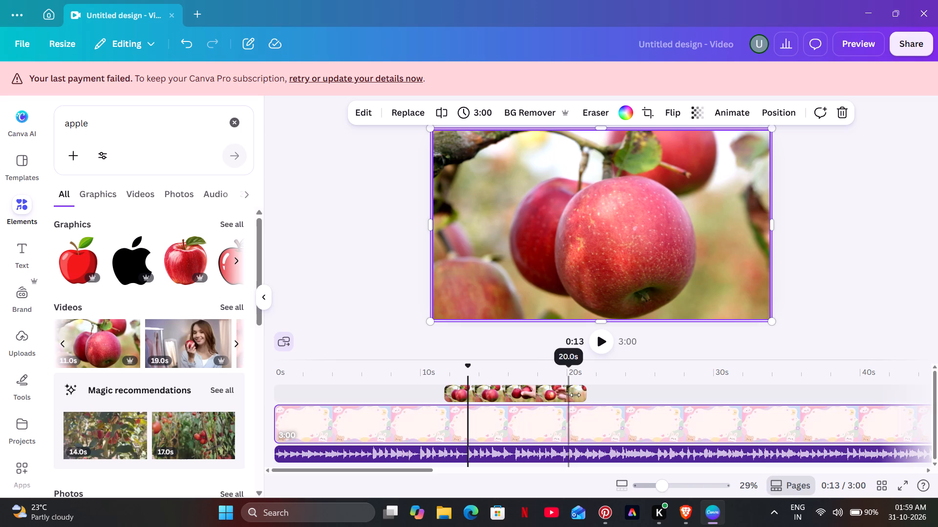
left_click_drag(583, 390, 497, 407)
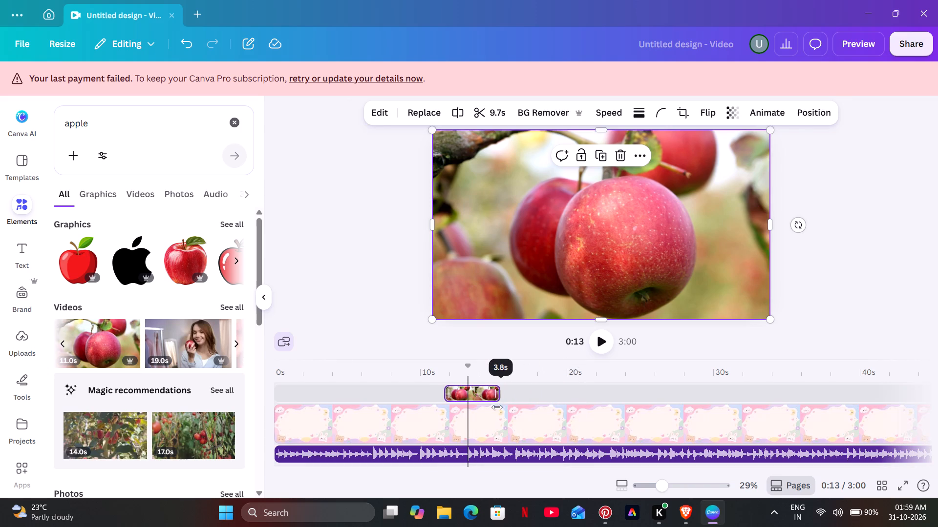
left_click_drag(497, 407, 484, 410)
Reposition the shortened apple video to start at about 10.3 s, playing the video in between to check the timing.
left_click_drag(467, 394, 415, 395)
left_click(379, 385)
left_click(607, 343)
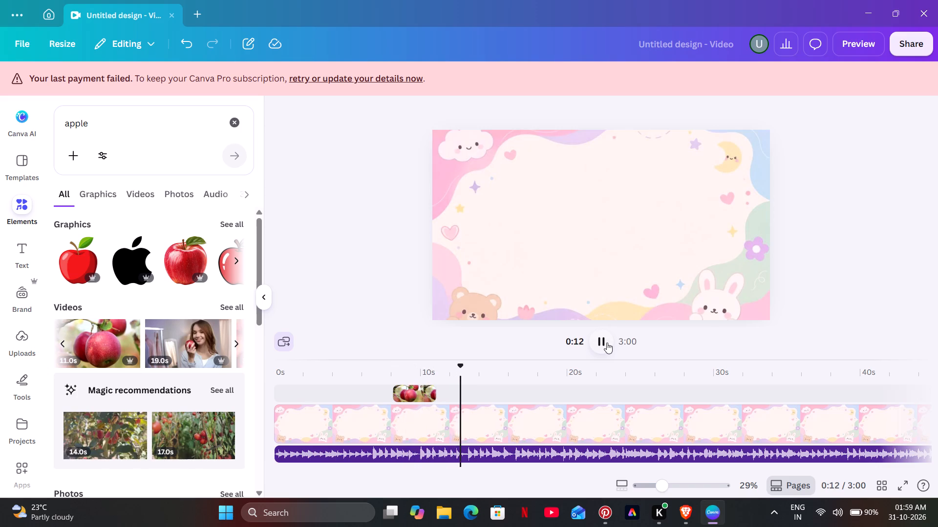
left_click(607, 343)
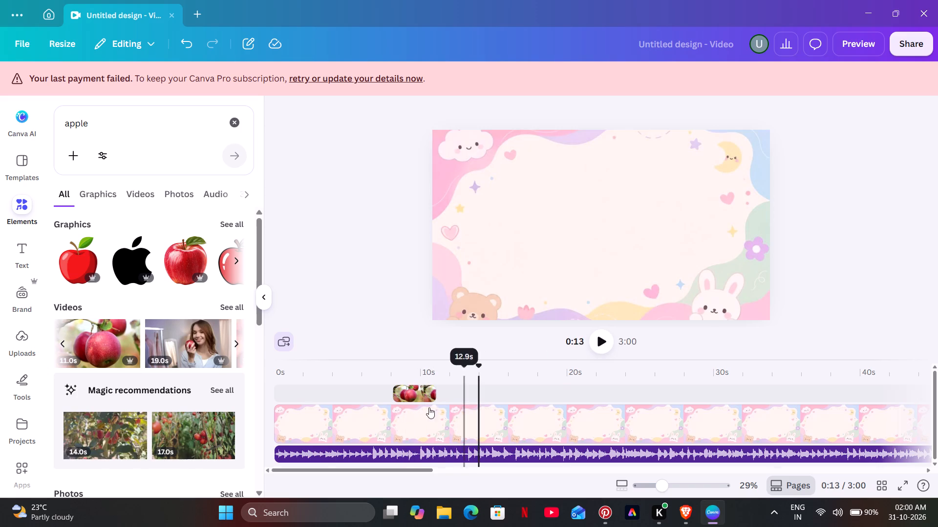
left_click_drag(419, 393, 450, 390)
Play the video from 0:04 to about 0:20 to check the apple clip's timing against the song.
left_click(344, 390)
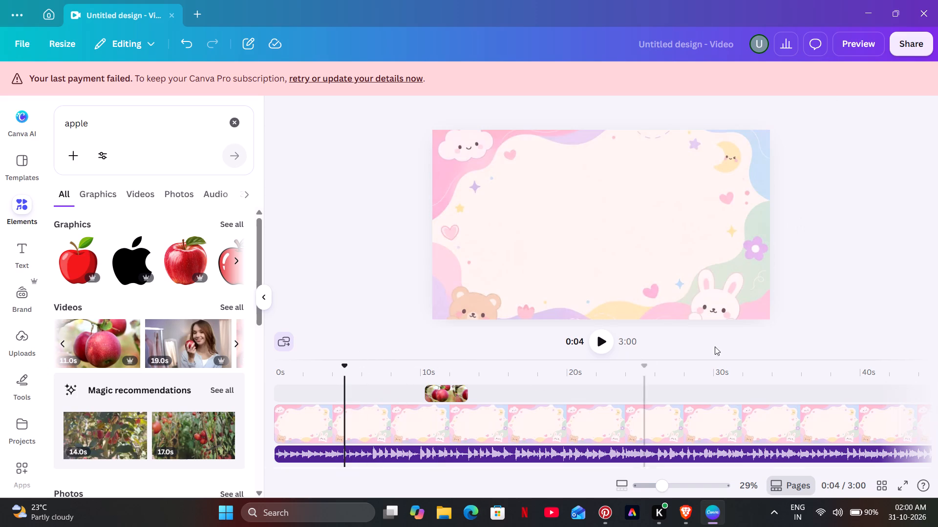
left_click(583, 351)
left_click(589, 349)
left_click(601, 344)
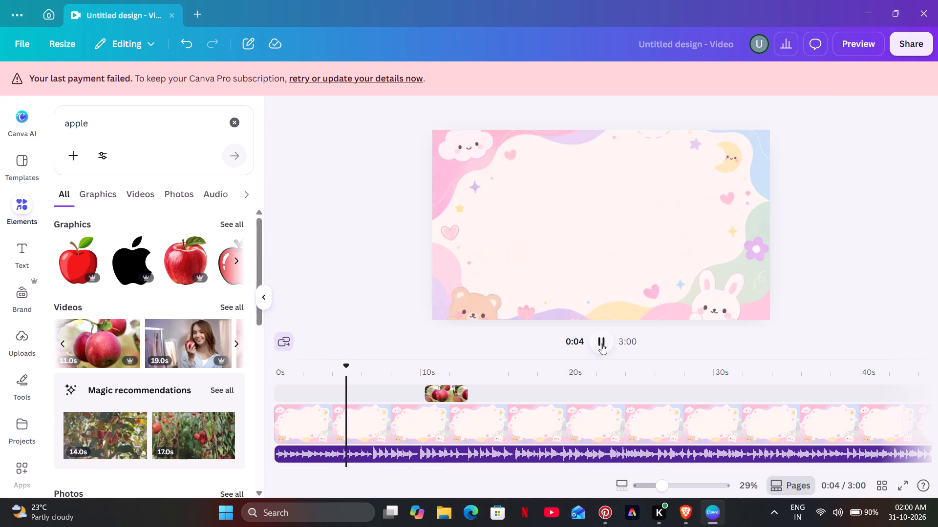
left_click(601, 344)
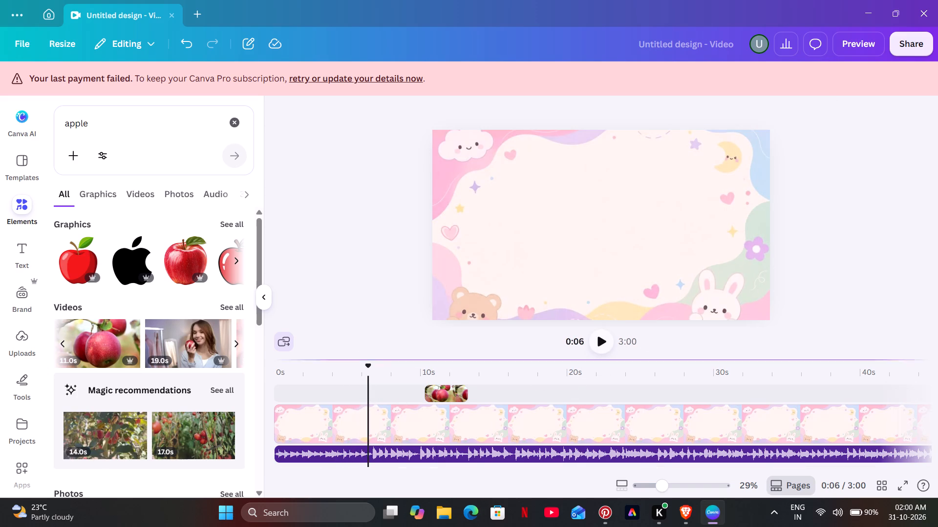
left_click(344, 375)
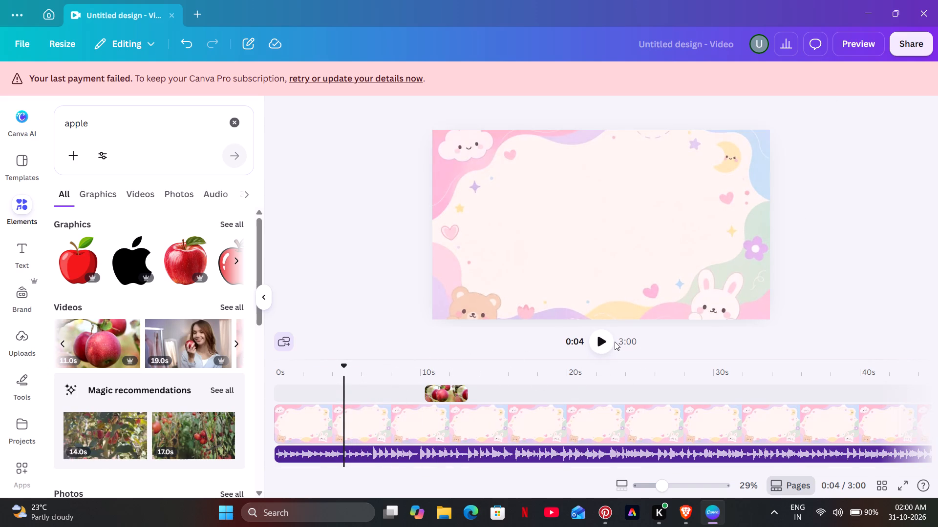
left_click(609, 342)
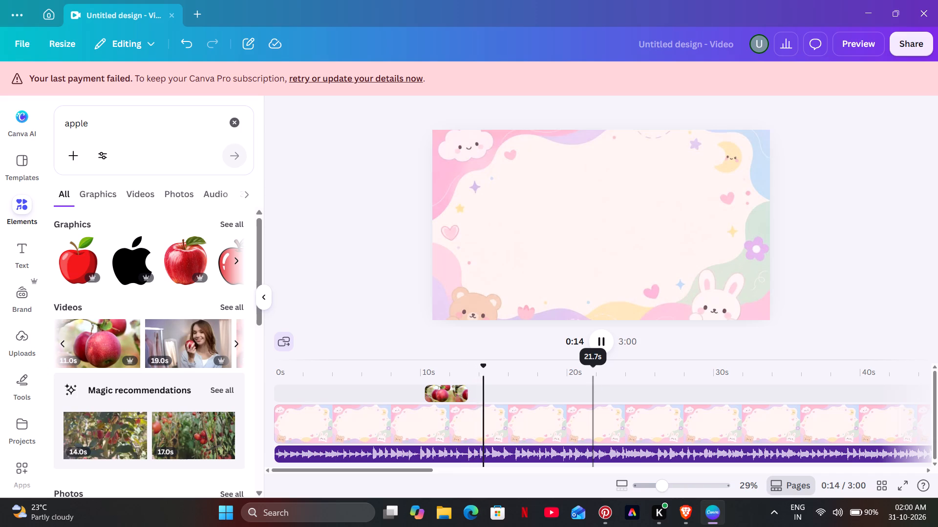
left_click(601, 343)
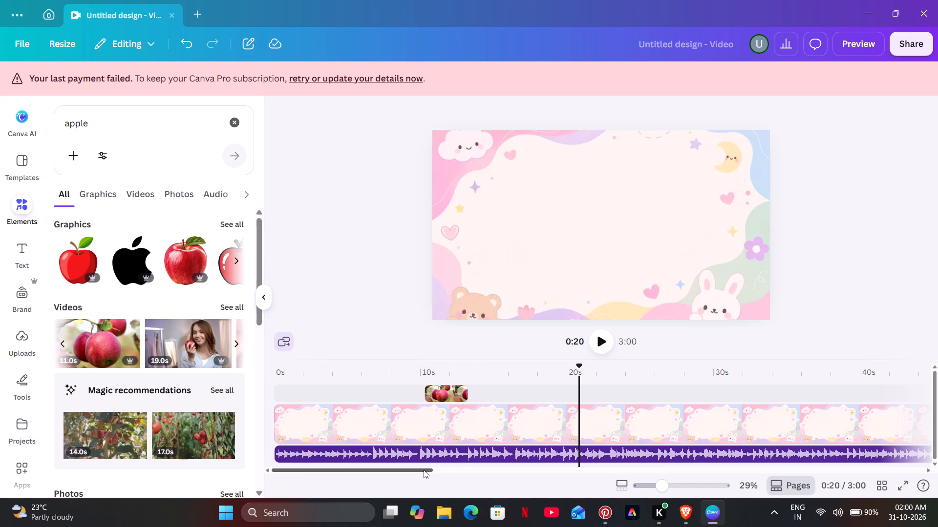
Add the red apple graphic with the green leaf, shrink it slightly and place it in the right part of the pastel background.
left_click_drag(424, 470, 400, 476)
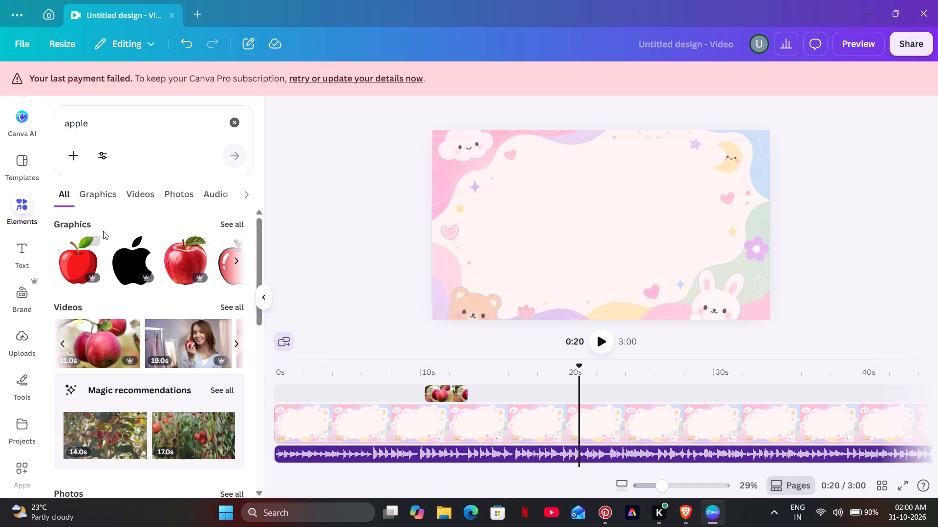
left_click(76, 257)
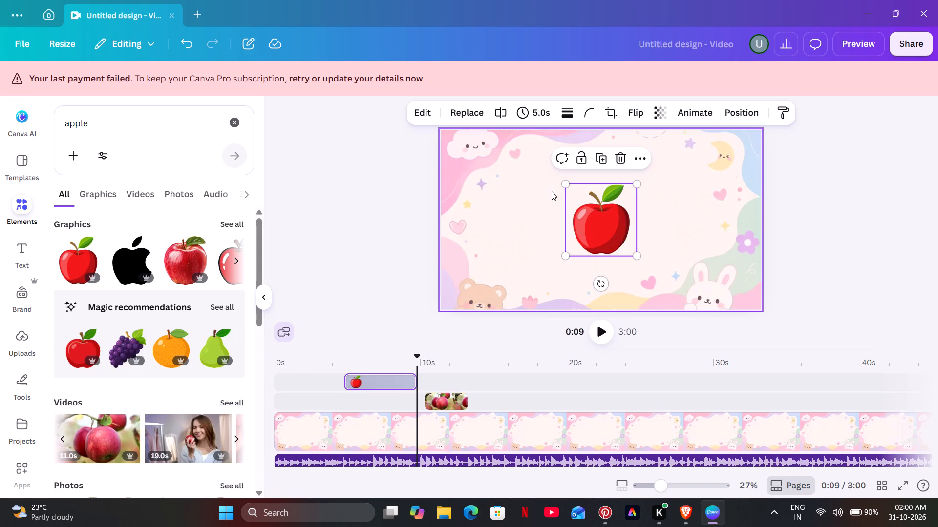
left_click_drag(564, 186, 553, 180)
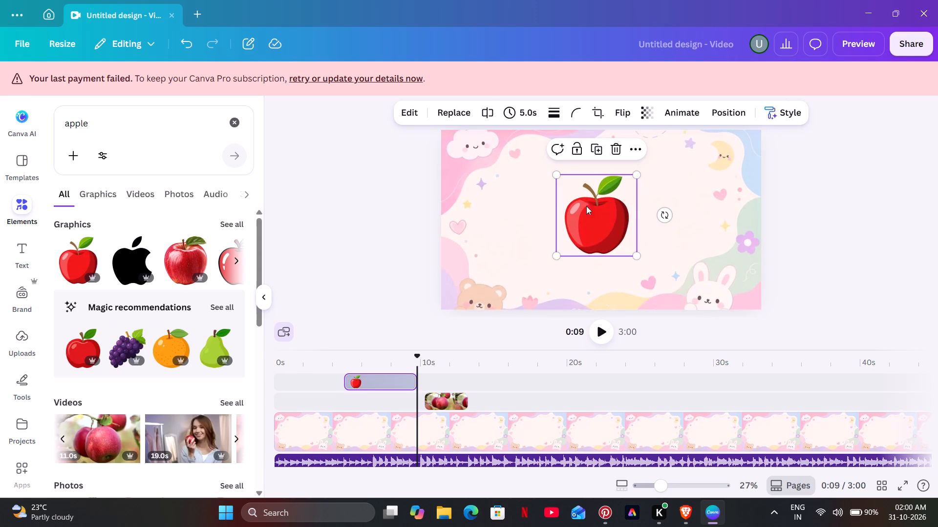
left_click_drag(606, 213, 687, 206)
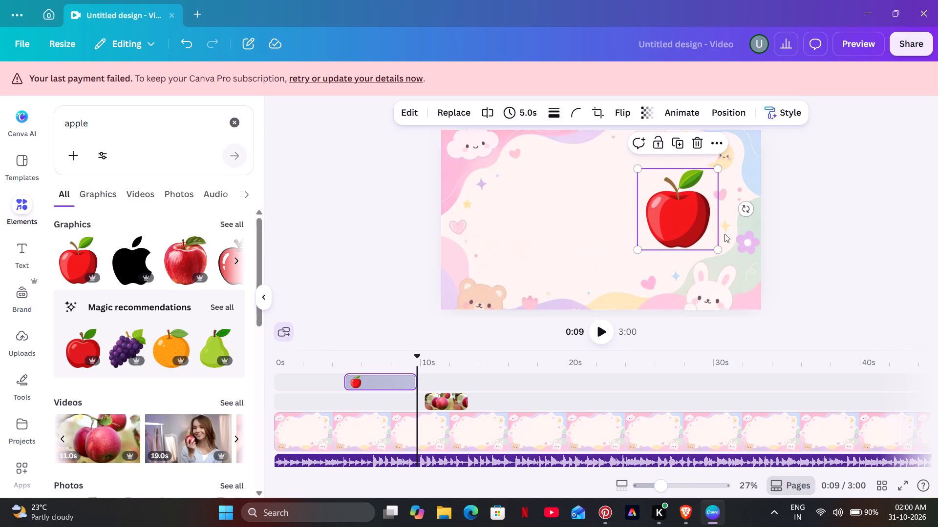
left_click_drag(716, 252, 680, 232)
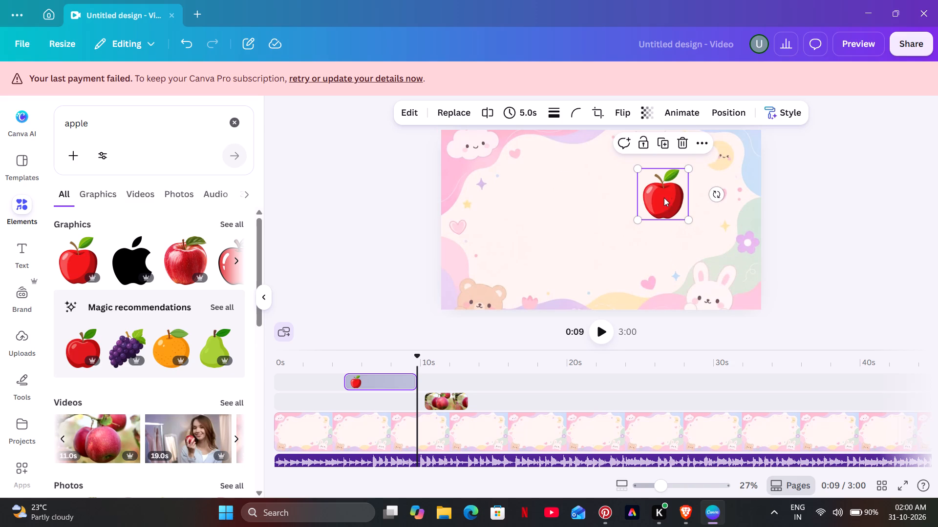
left_click_drag(688, 222, 694, 228)
left_click_drag(674, 213, 689, 228)
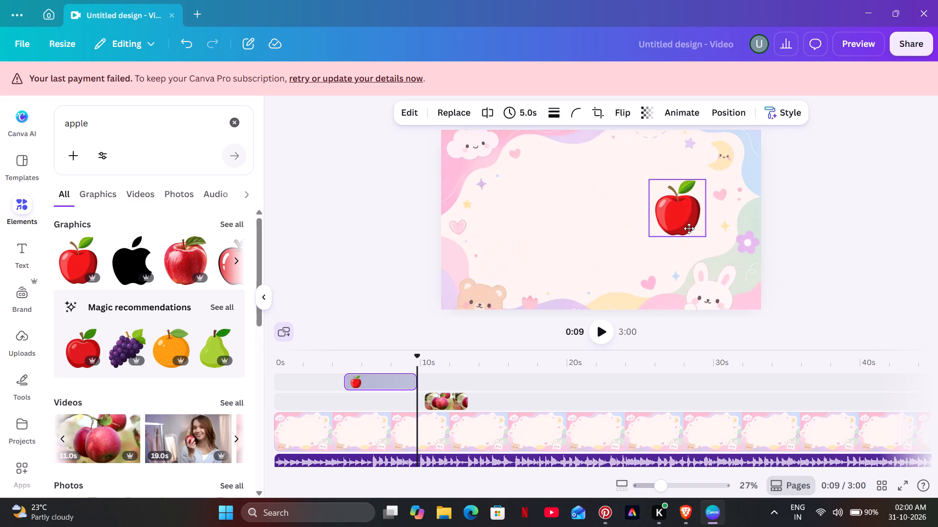
left_click_drag(689, 228, 686, 228)
left_click(611, 243)
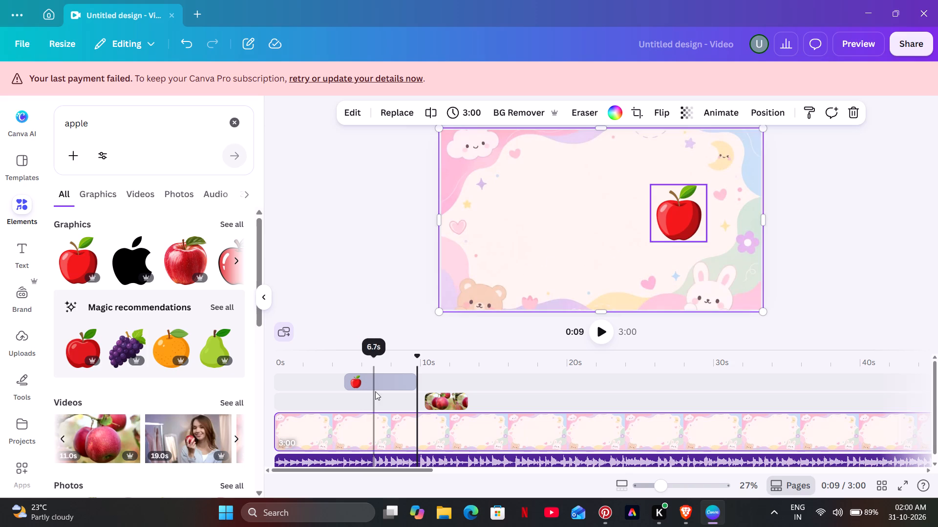
Move the apple graphic onto the apple video's track, trim its start to a 3.7 s duration, and preview it from 0:04.
left_click_drag(383, 382, 390, 398)
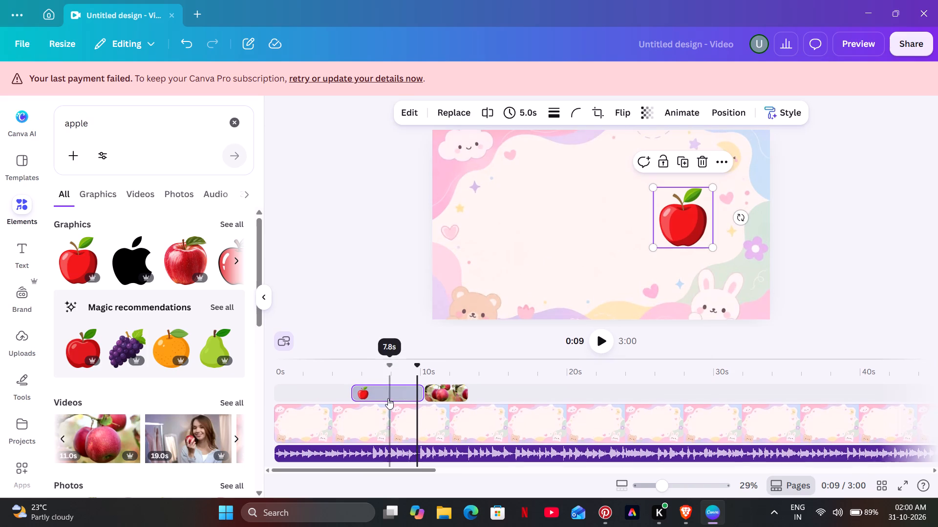
left_click_drag(356, 393, 374, 388)
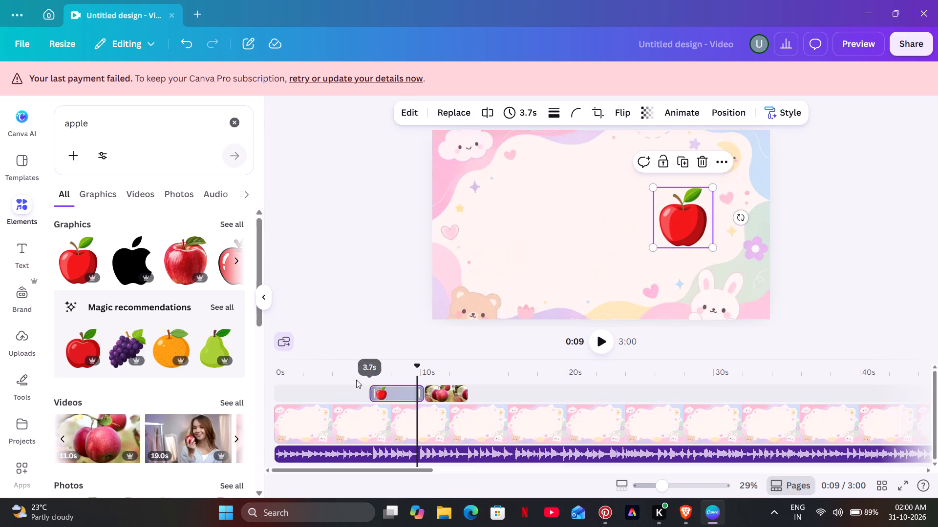
left_click(340, 378)
left_click(596, 337)
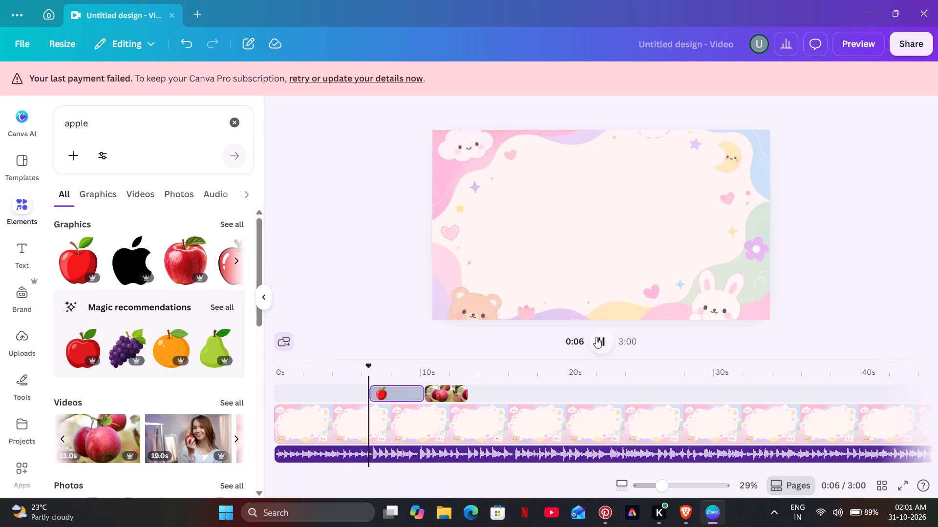
left_click(596, 337)
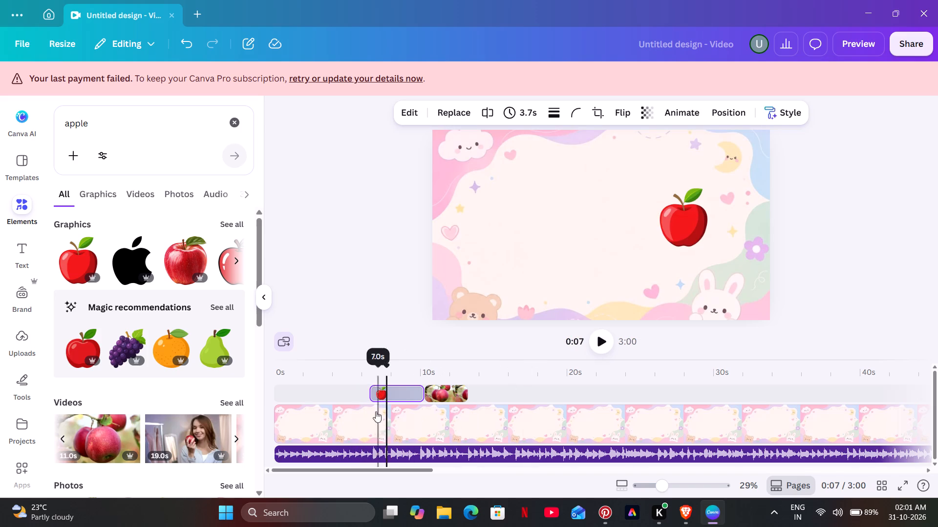
Shift the apple video slightly later and shorten the apple graphic to 2.2 s, starting at about 6.7 s.
left_click_drag(447, 391, 453, 391)
left_click_drag(404, 394, 411, 394)
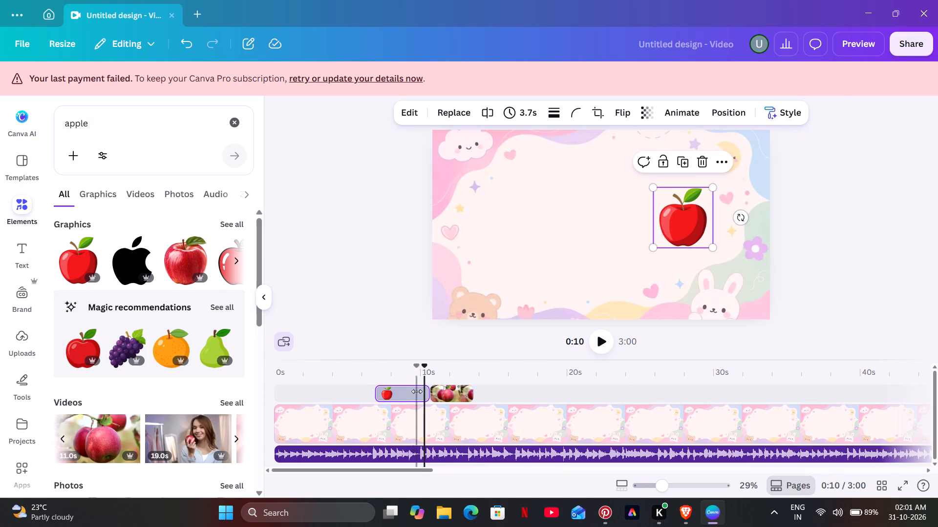
left_click_drag(423, 390, 402, 395)
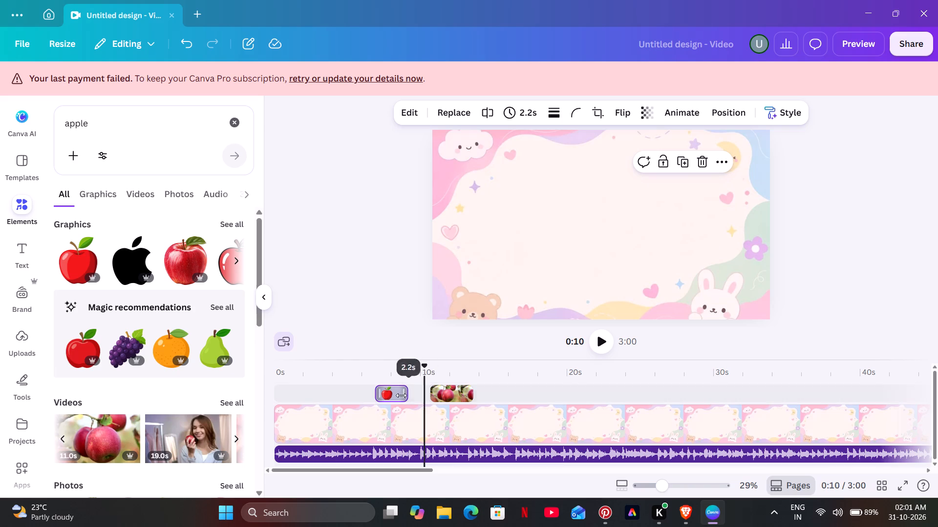
left_click(391, 395)
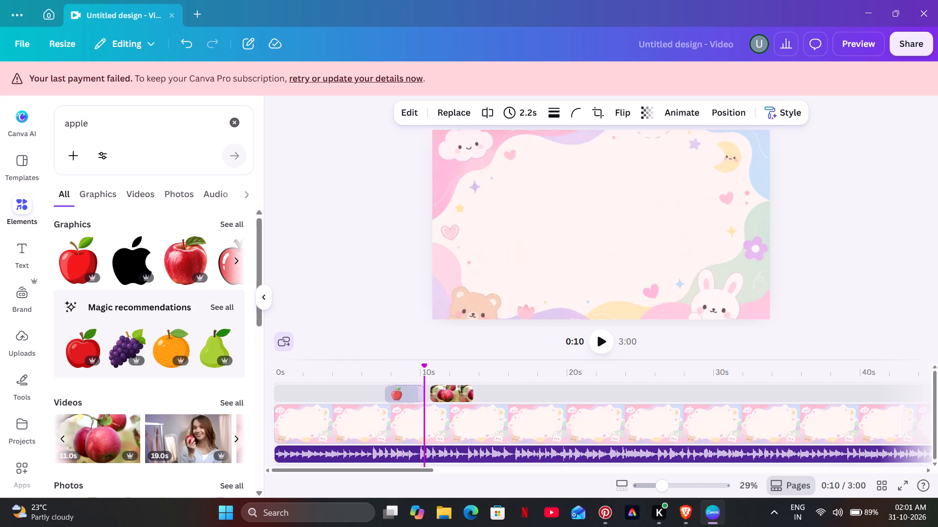
Move the apple video directly behind the apple graphic and extend its end to a 4.1 s duration.
left_click(433, 388)
left_click_drag(430, 391, 419, 393)
left_click_drag(421, 392, 409, 394)
left_click_drag(439, 389, 429, 387)
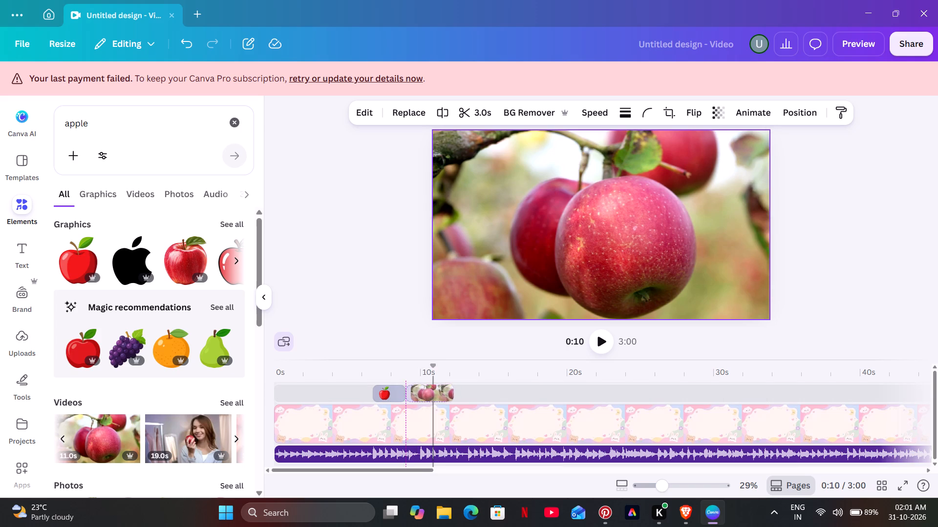
left_click_drag(429, 387, 429, 387)
left_click_drag(445, 389, 453, 389)
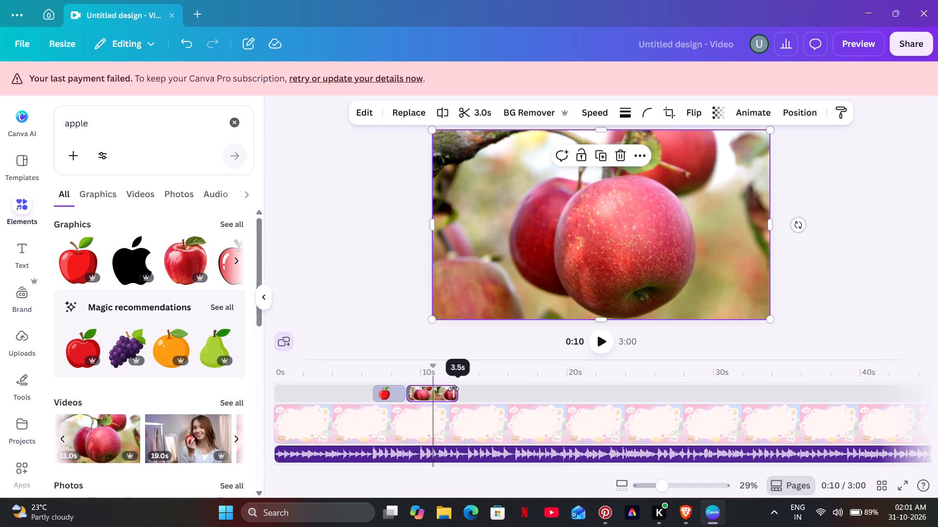
left_click_drag(453, 389, 461, 389)
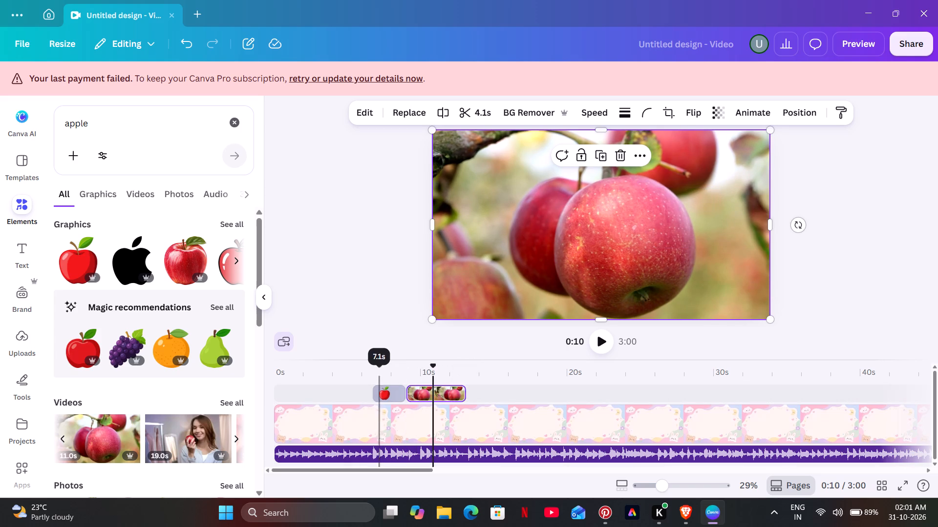
Play the video from the start of the apple graphic to 0:27 to check both apple clips against the song.
left_click(372, 376)
left_click(604, 341)
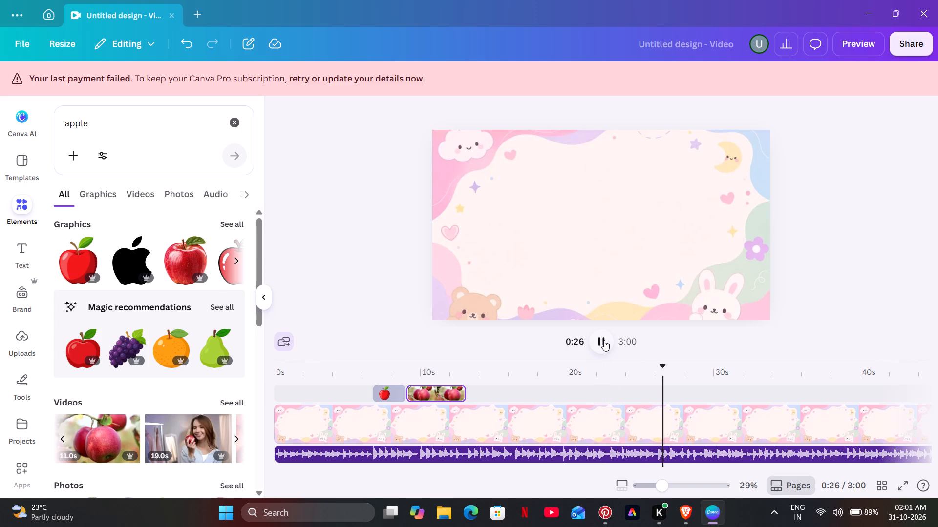
left_click(604, 340)
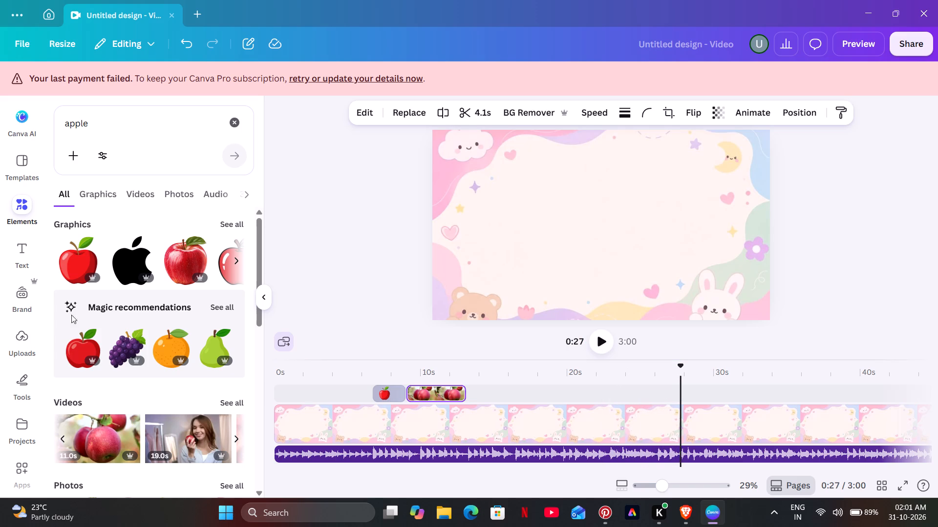
Search the elements for "alphabets" and add the graphic of children playing with a curved row of colourful letters.
left_click(229, 122)
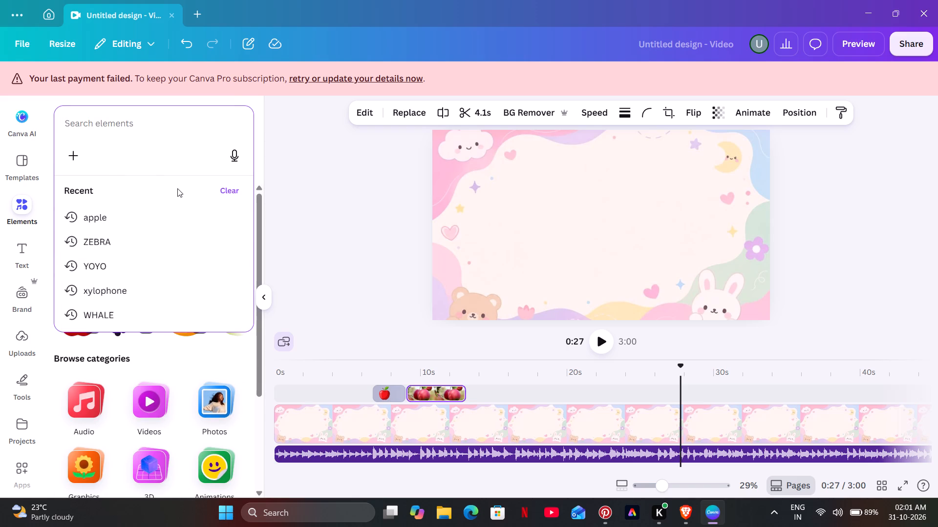
type("alphabets")
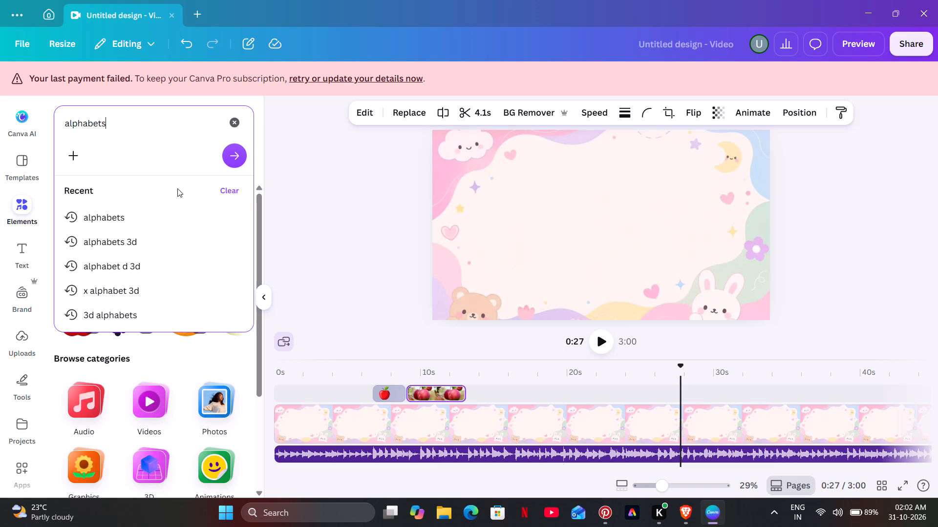
key("Return")
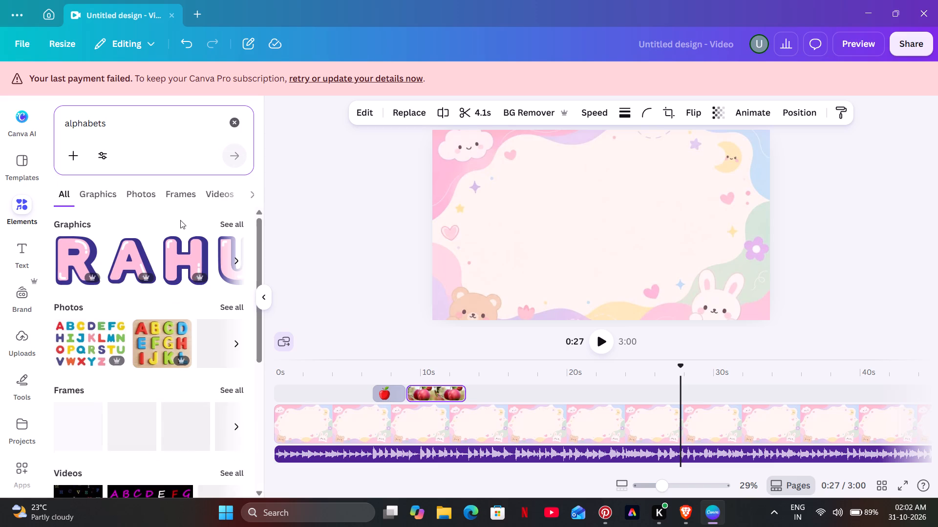
left_click(236, 258)
left_click(236, 258)
left_click(236, 258)
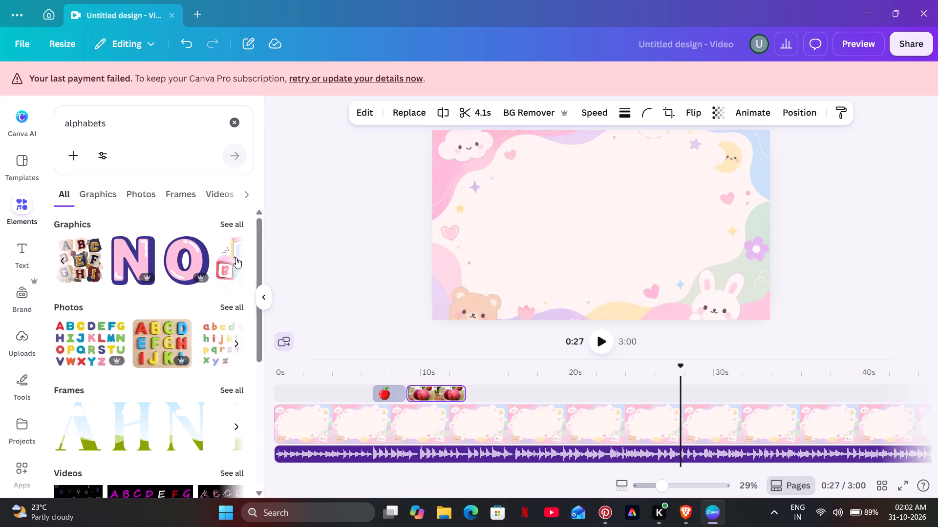
left_click(236, 223)
scroll(196, 251, "down", 4)
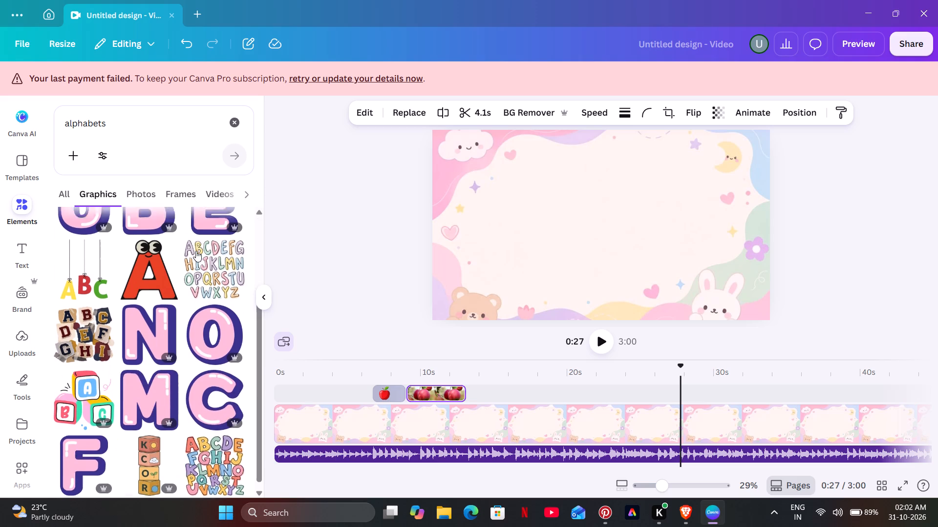
scroll(196, 251, "down", 6)
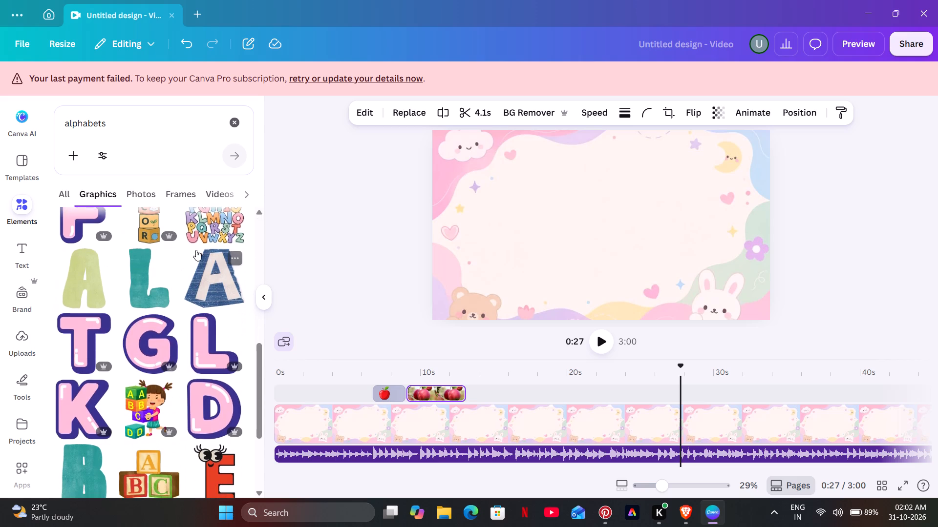
scroll(196, 250, "down", 3)
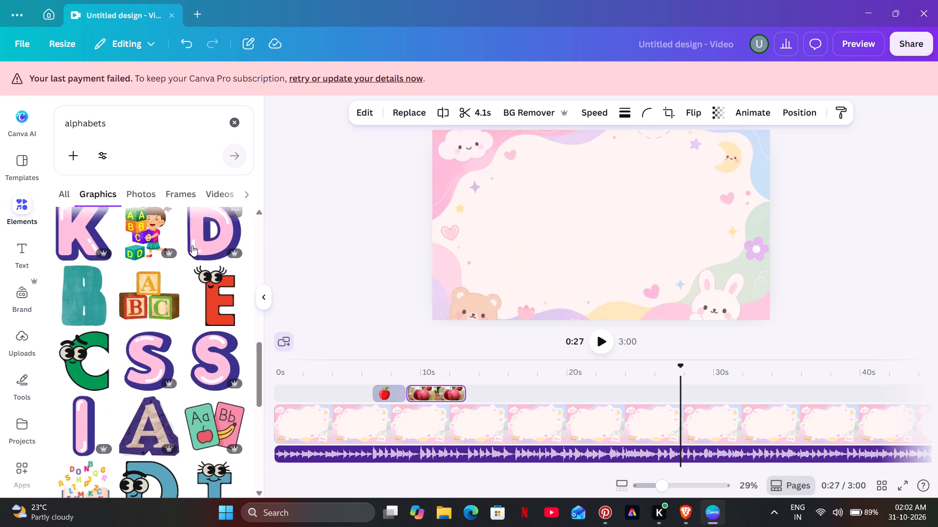
scroll(192, 245, "down", 3)
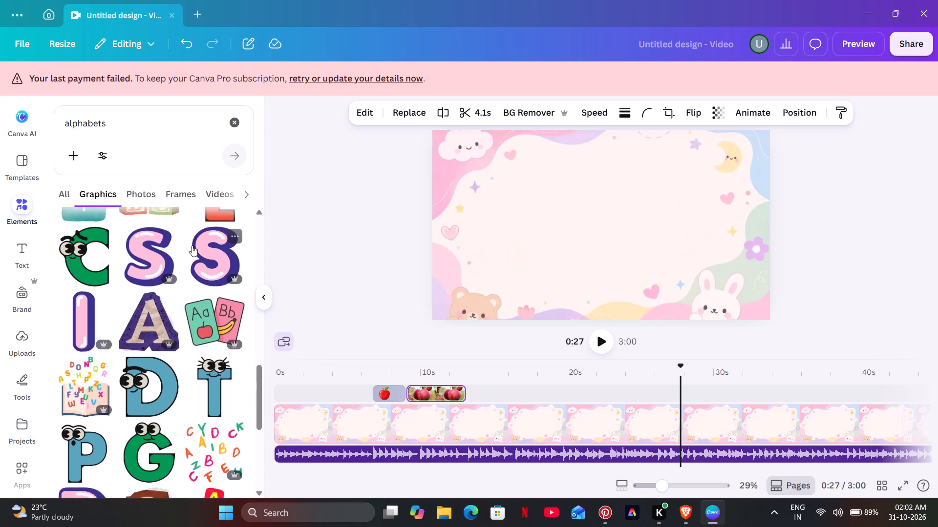
scroll(192, 245, "down", 2)
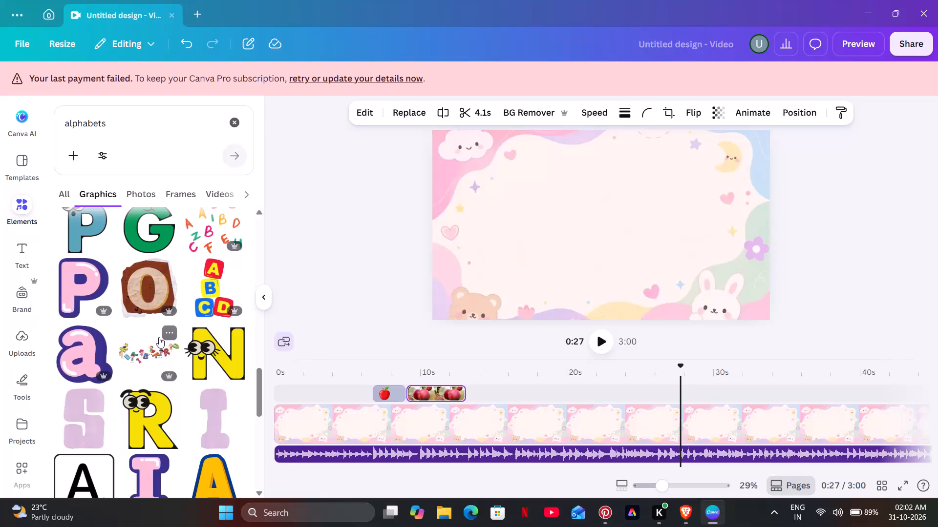
left_click(152, 354)
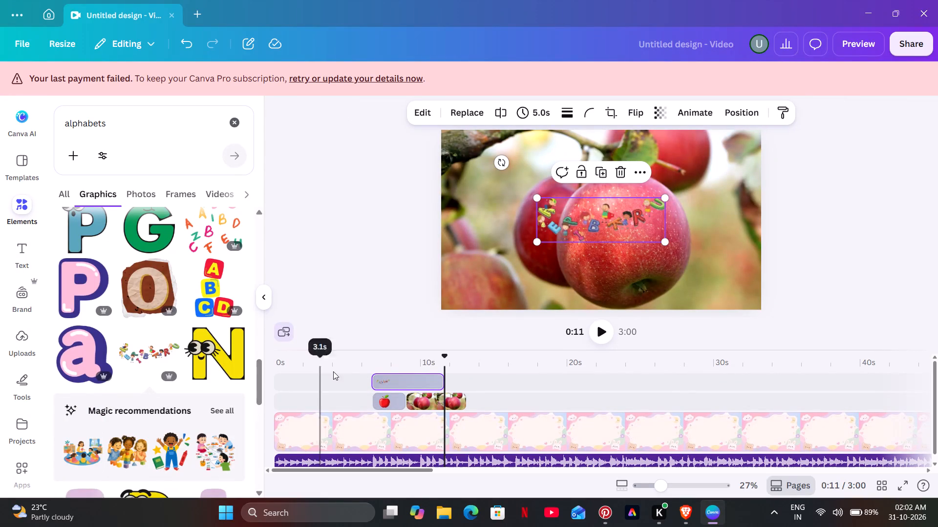
Move the children-and-letters graphic onto the apple clips' track, ending directly before the apple graphic.
left_click_drag(393, 385, 324, 408)
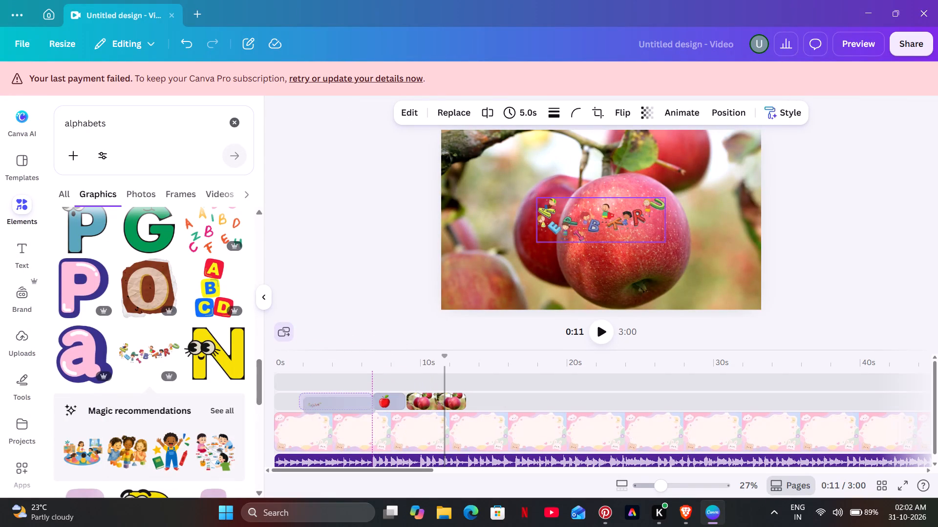
left_click_drag(324, 408, 324, 406)
Enlarge the children-and-letters graphic at 0:03 to nearly the page's full width and centre it on the background.
left_click(328, 375)
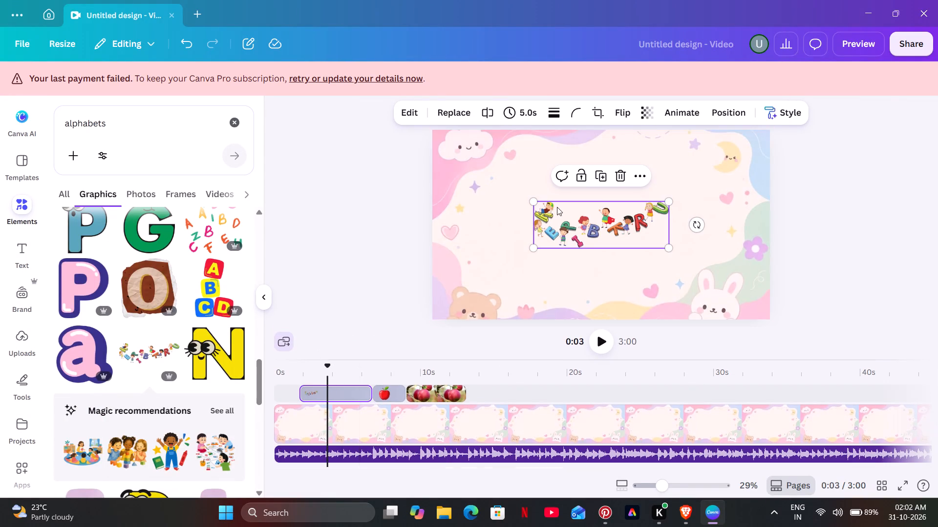
left_click_drag(529, 201, 447, 179)
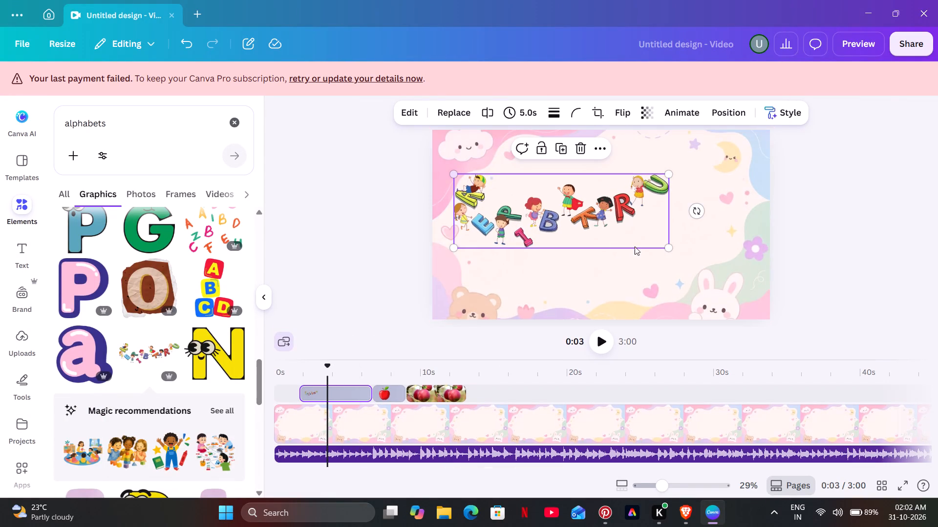
left_click_drag(669, 245, 721, 261)
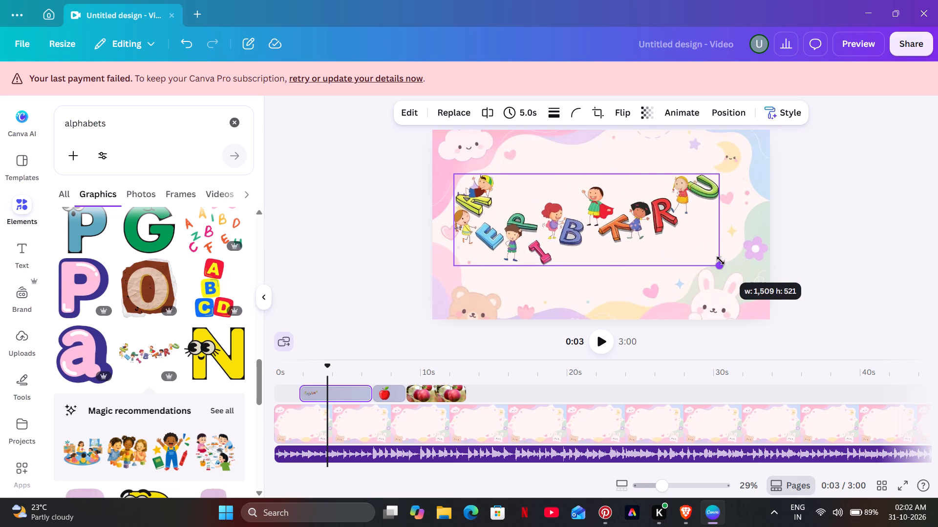
left_click_drag(721, 261, 754, 281)
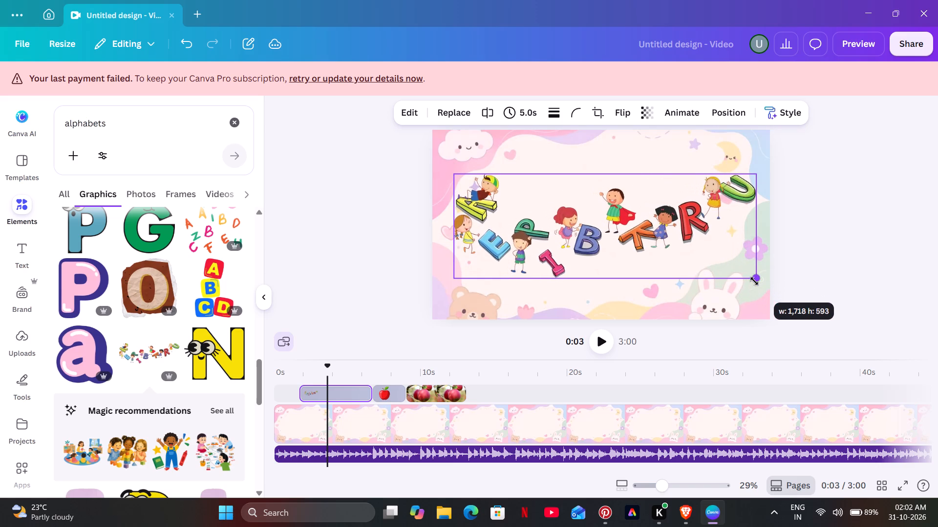
left_click_drag(754, 281, 745, 279)
left_click_drag(649, 231, 653, 235)
left_click(342, 228)
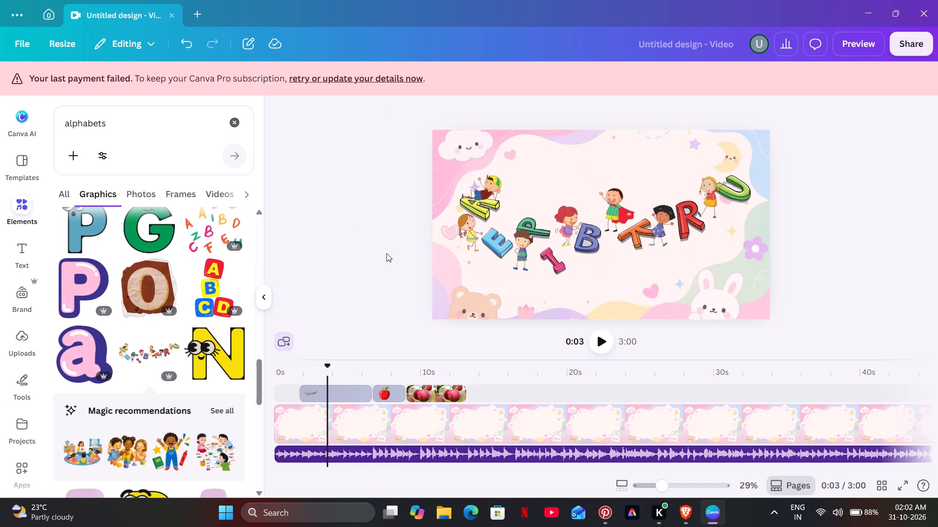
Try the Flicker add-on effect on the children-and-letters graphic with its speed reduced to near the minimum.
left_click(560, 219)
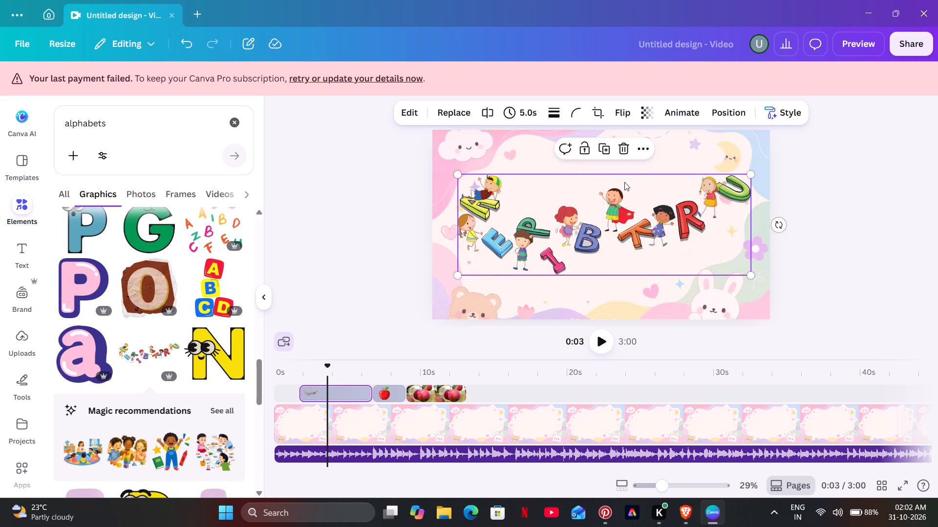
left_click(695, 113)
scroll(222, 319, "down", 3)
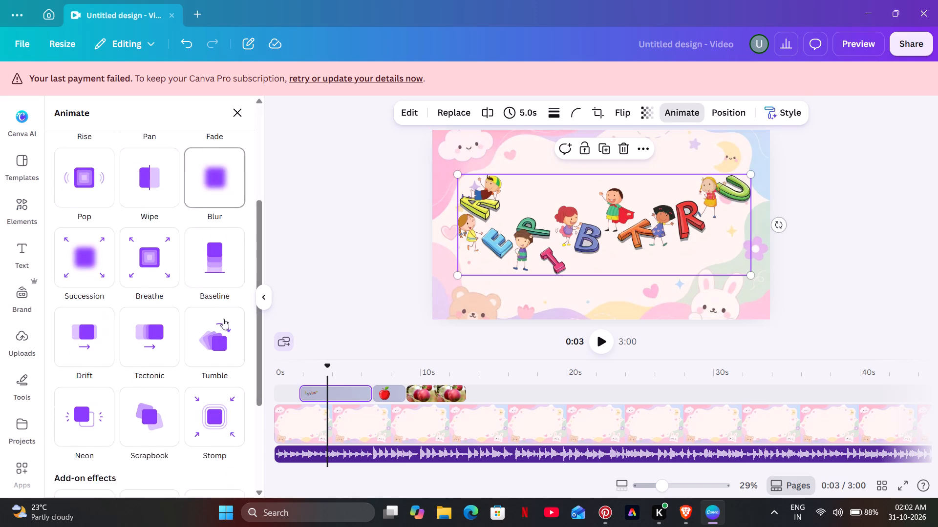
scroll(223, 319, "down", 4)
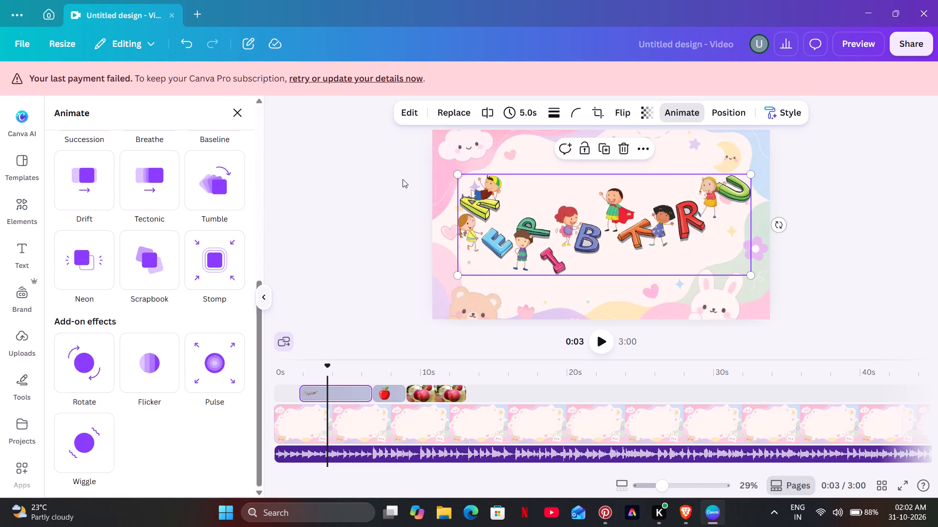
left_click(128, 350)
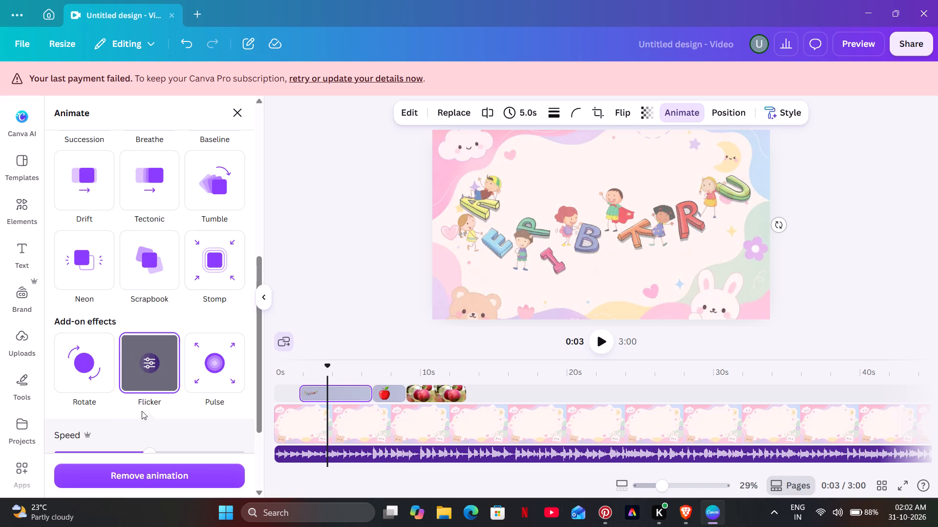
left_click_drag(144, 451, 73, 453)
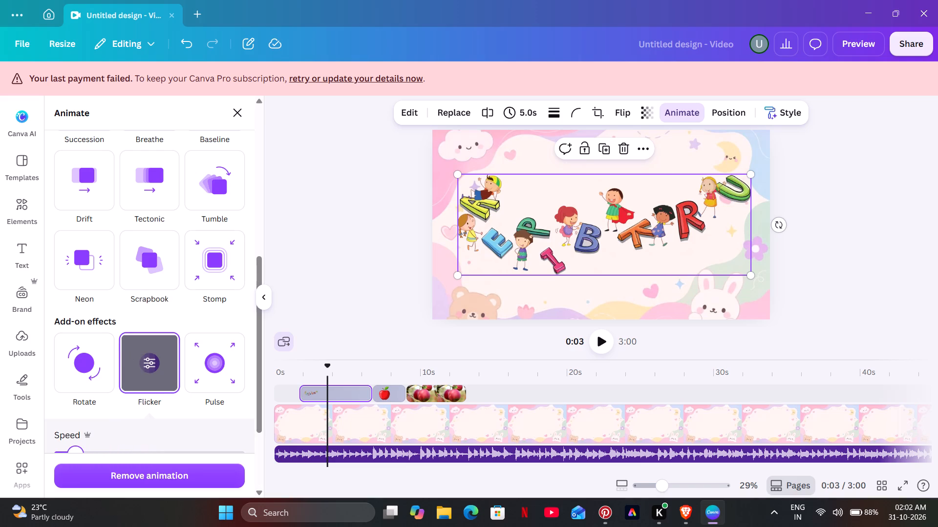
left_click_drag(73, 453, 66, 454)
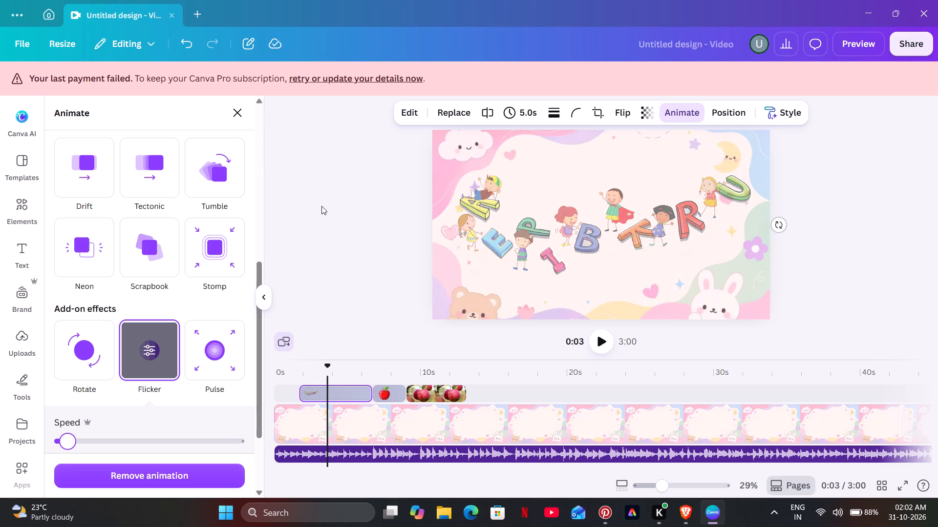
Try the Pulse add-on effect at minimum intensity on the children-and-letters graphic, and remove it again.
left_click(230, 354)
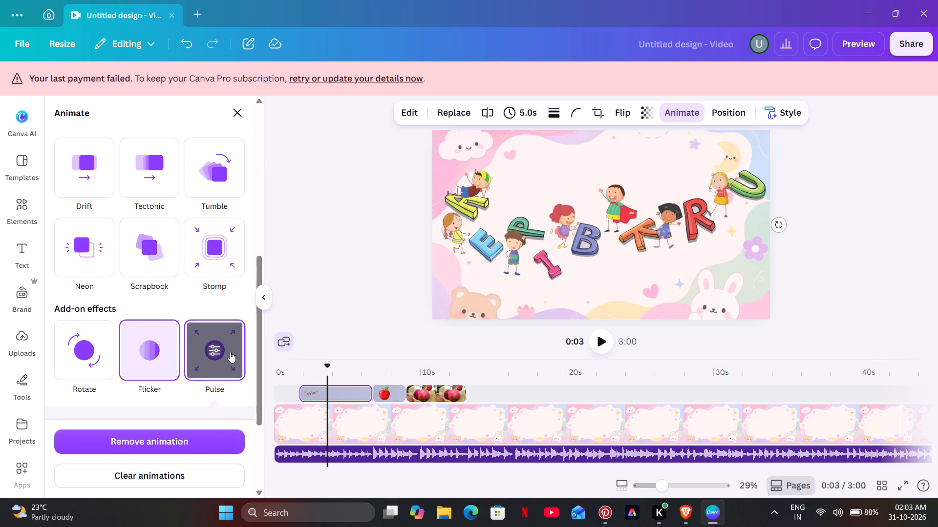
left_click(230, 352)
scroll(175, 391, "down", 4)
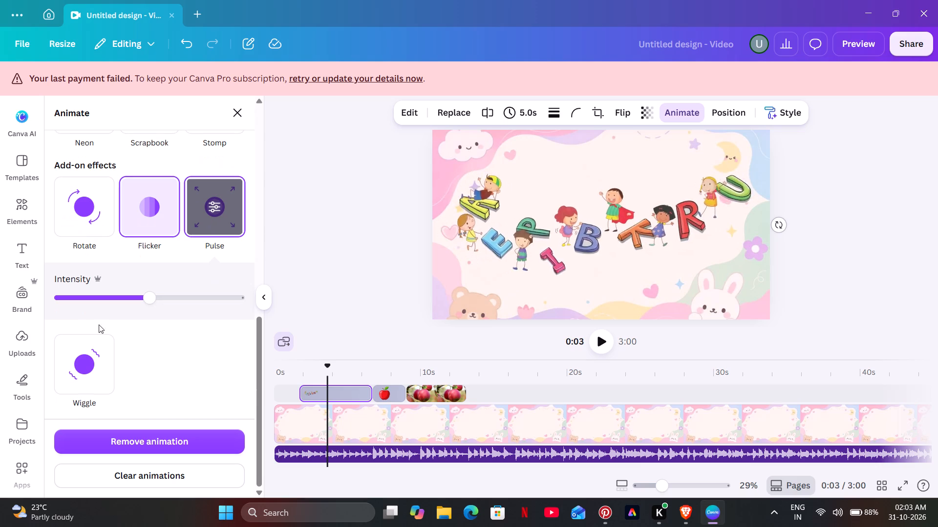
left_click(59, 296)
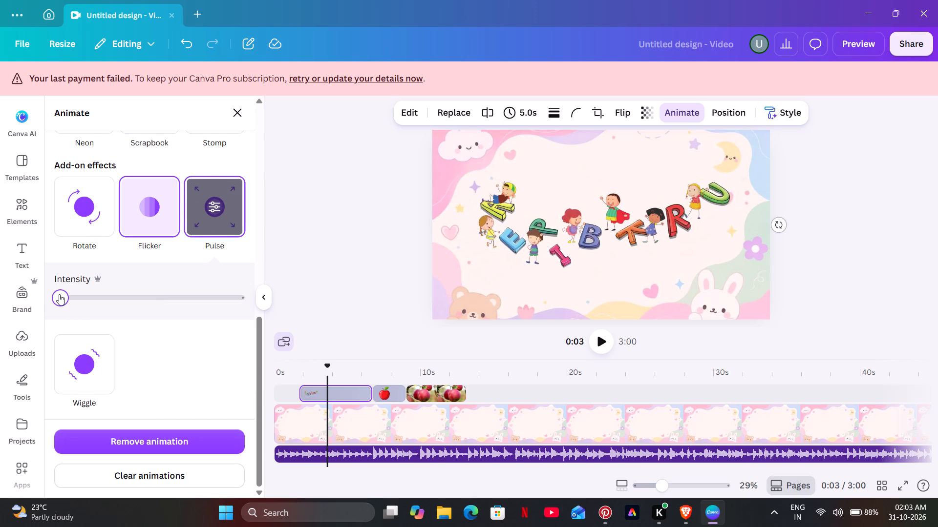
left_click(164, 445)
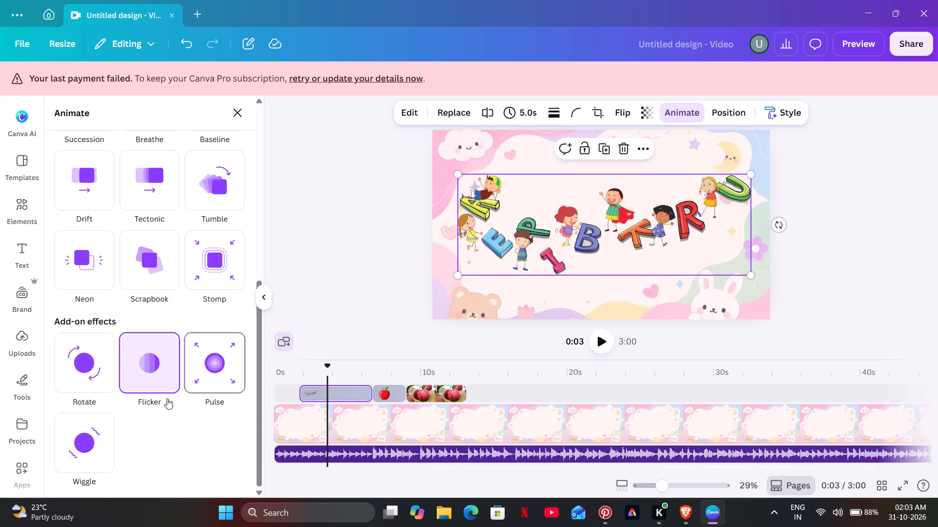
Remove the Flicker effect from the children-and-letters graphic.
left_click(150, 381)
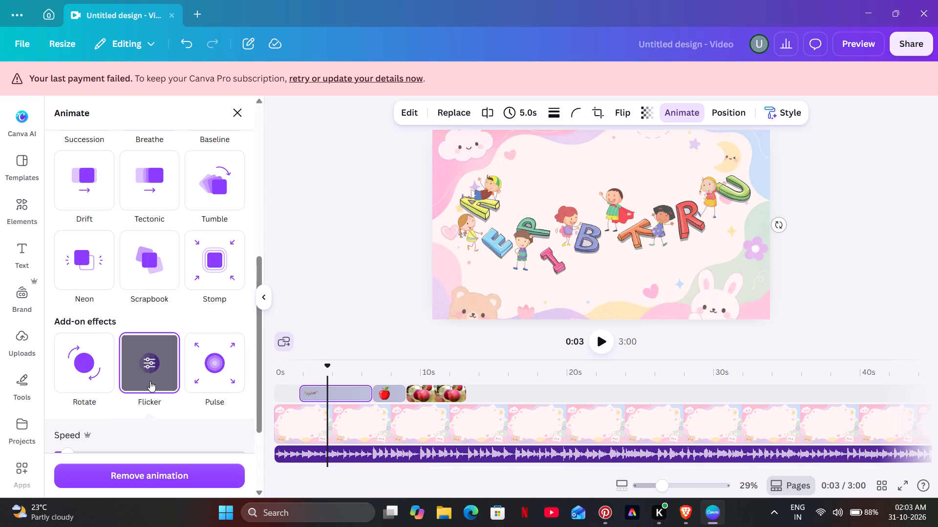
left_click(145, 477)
Apply the Wiggle add-on effect to the children-and-letters graphic with its intensity at the minimum.
scroll(151, 396, "down", 3)
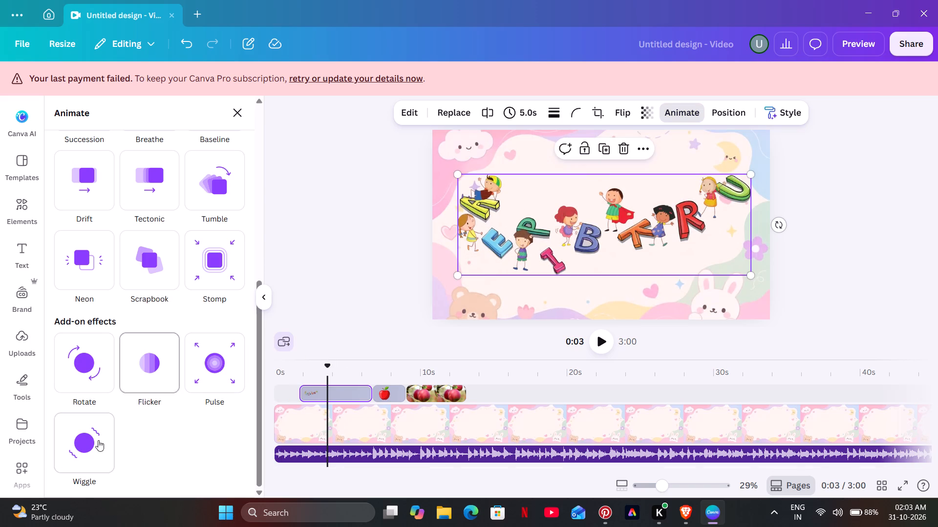
left_click(98, 446)
scroll(123, 425, "down", 3)
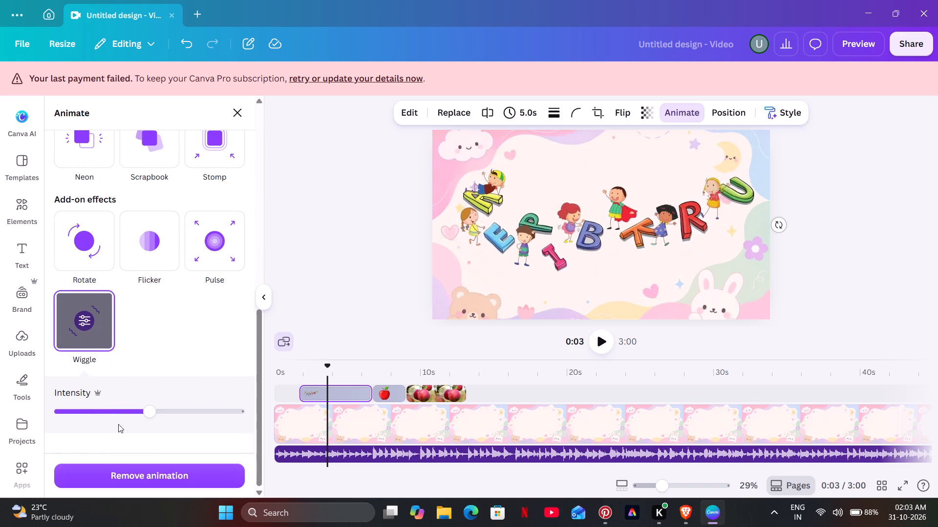
left_click_drag(152, 410, 80, 420)
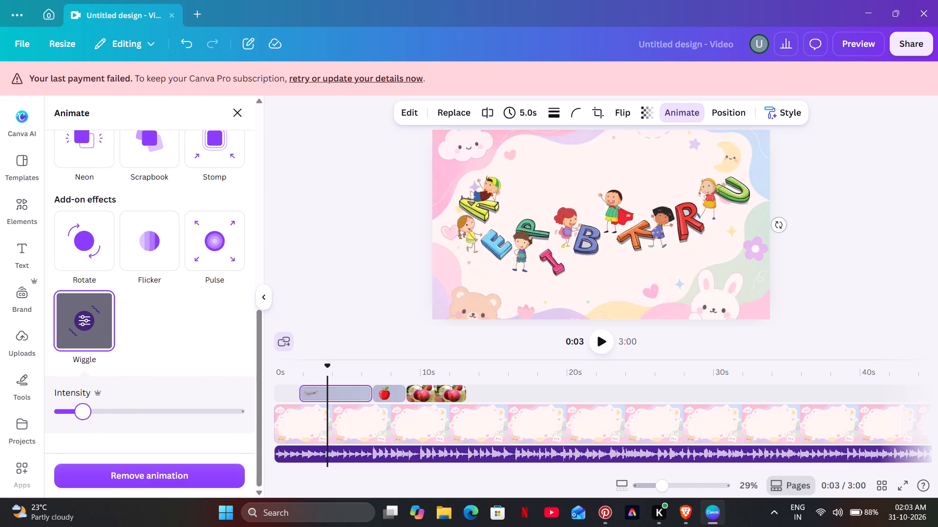
left_click_drag(80, 420, 57, 421)
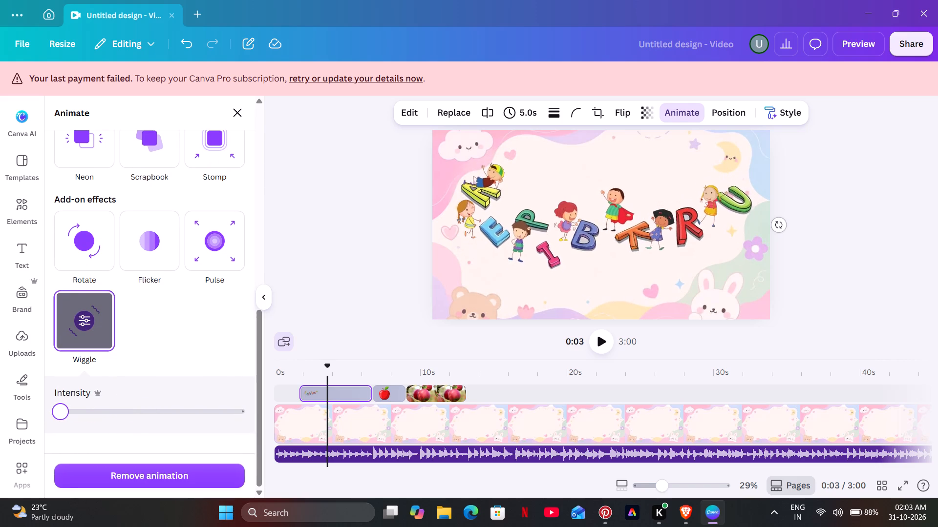
left_click(390, 211)
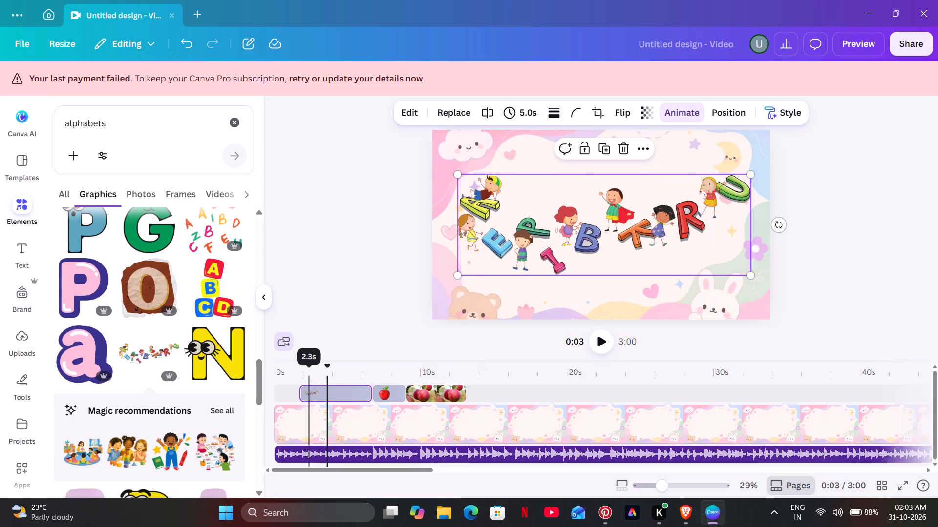
Play the video from the beginning to 0:14 to check the letters graphic and apple clips against the song.
left_click(279, 375)
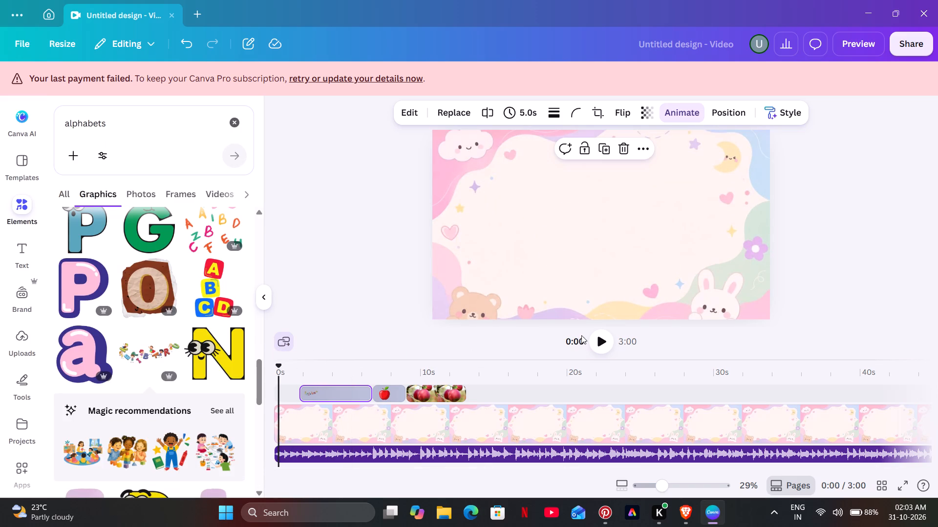
left_click(606, 333)
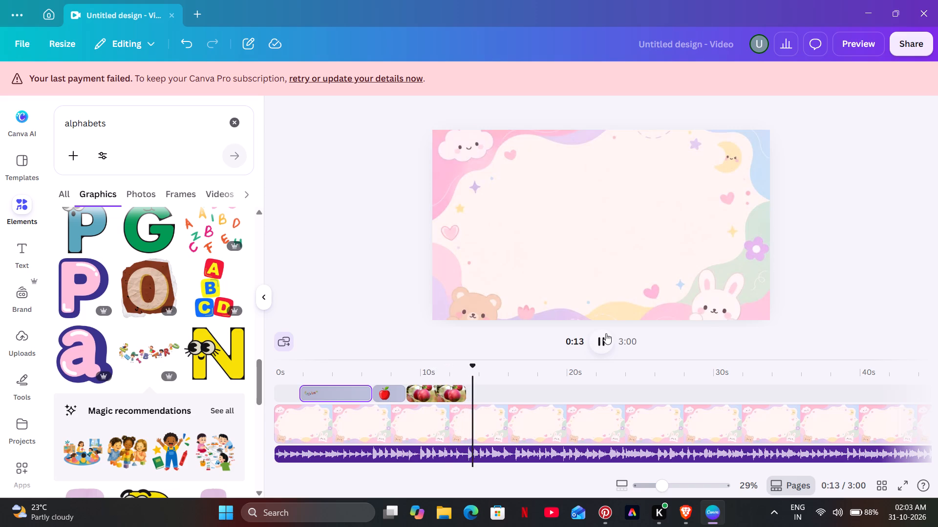
left_click(606, 333)
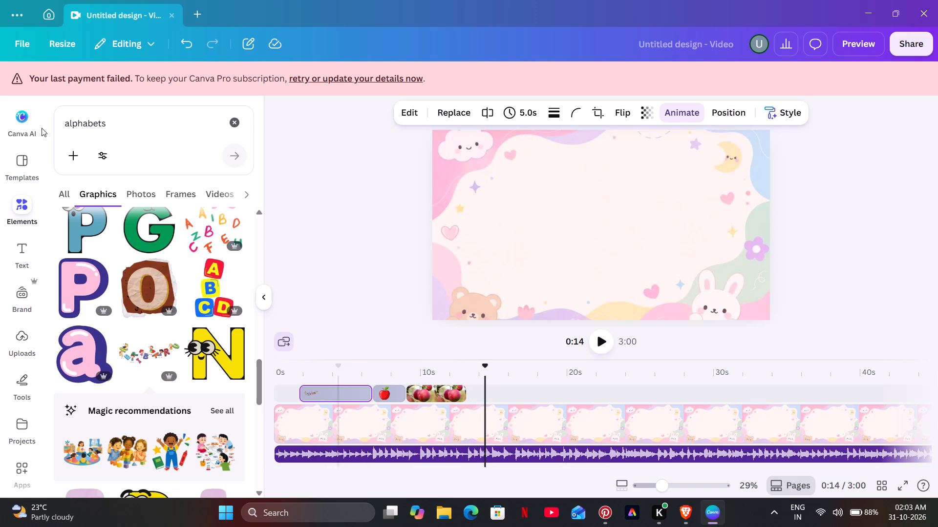
Find the yellow 3D Playful Font Letter A among the alphabets graphics and open the collection it belongs to.
scroll(208, 247, "down", 3)
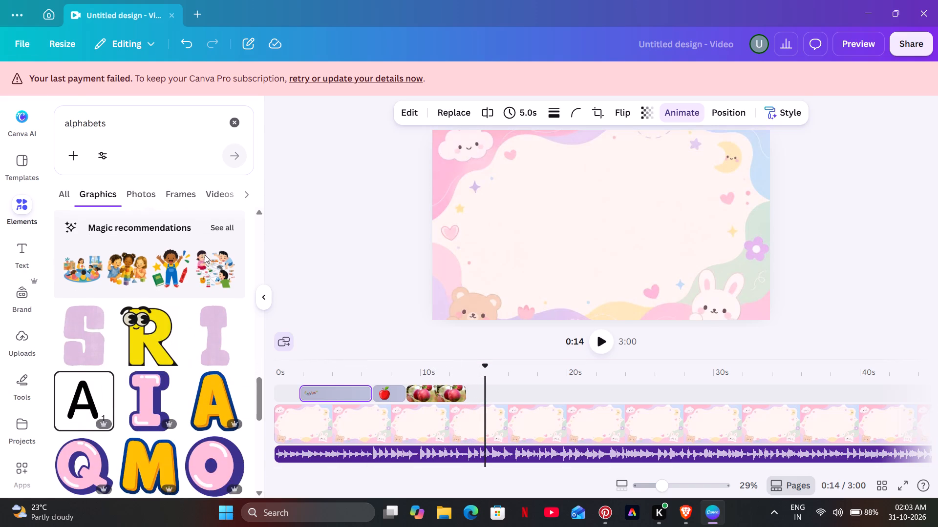
scroll(205, 255, "down", 1)
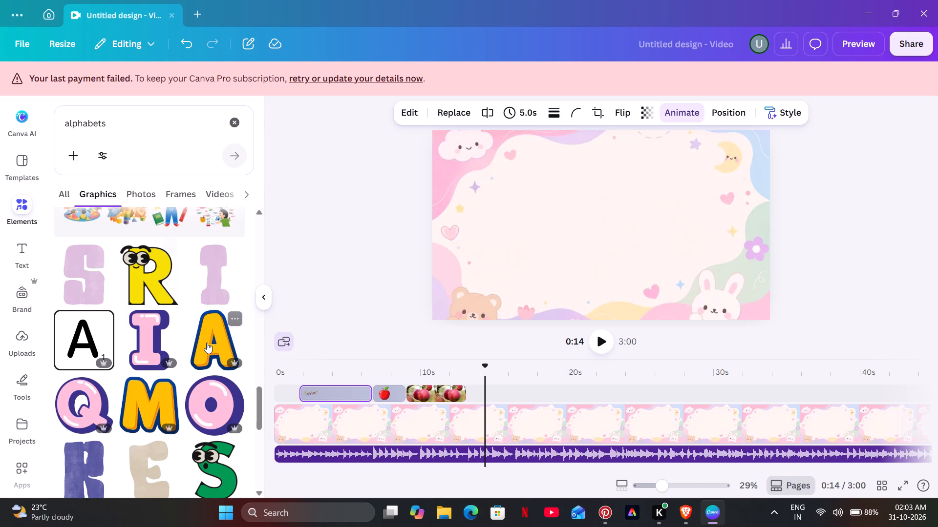
right_click(207, 343)
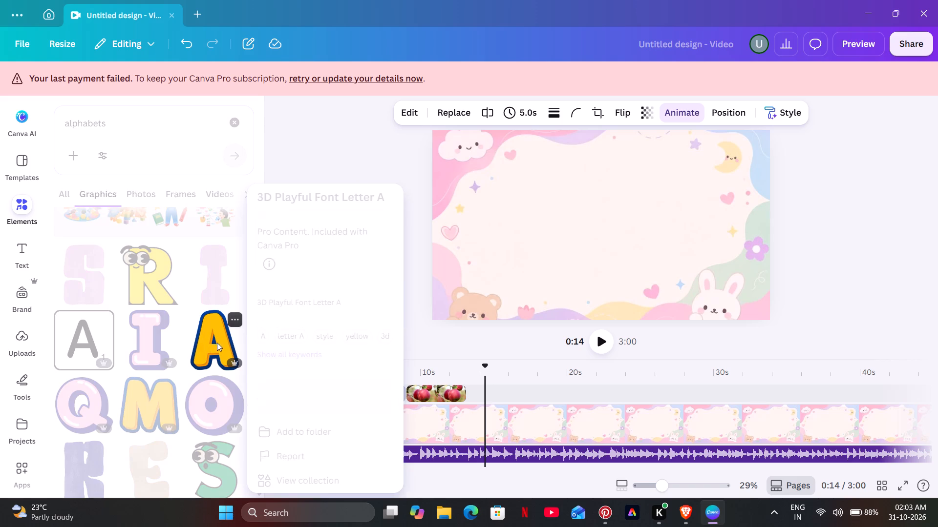
left_click(334, 479)
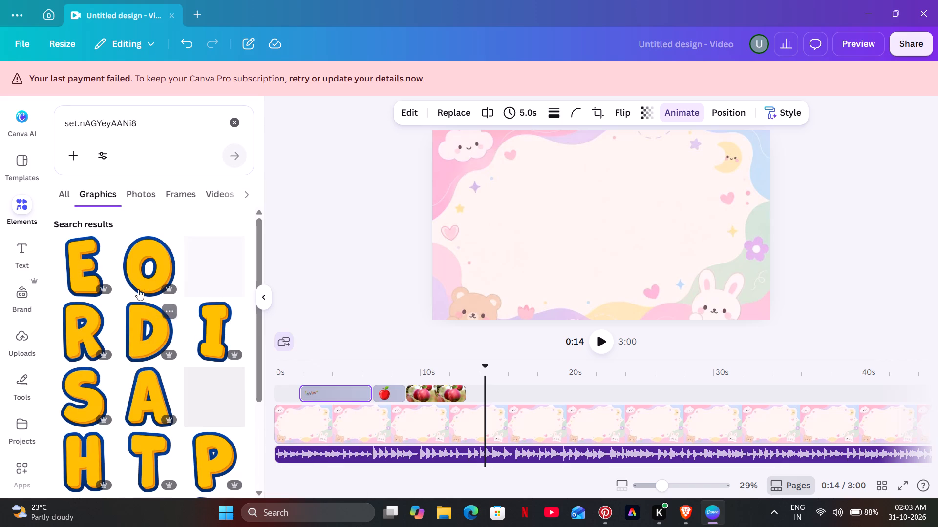
Look through the yellow 3D letter collection to check which letters and numbers it offers.
scroll(192, 389, "down", 3)
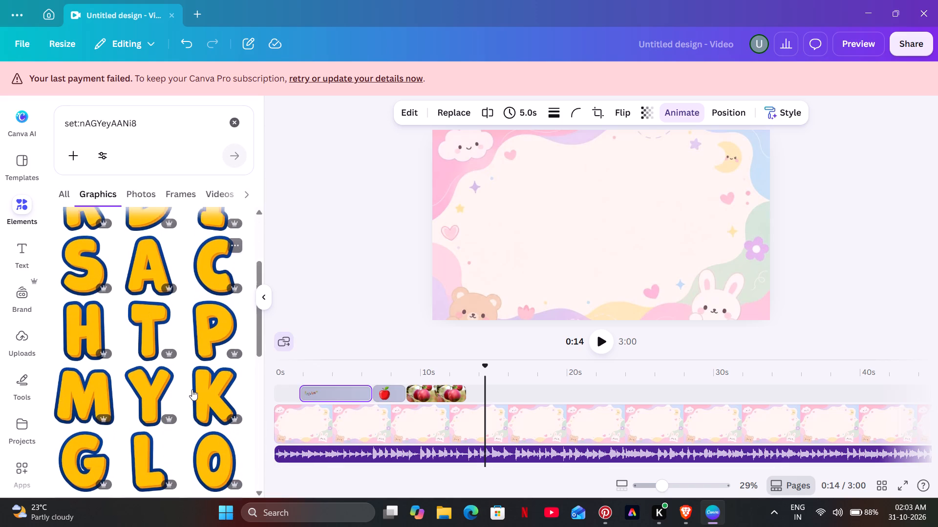
scroll(192, 389, "down", 9)
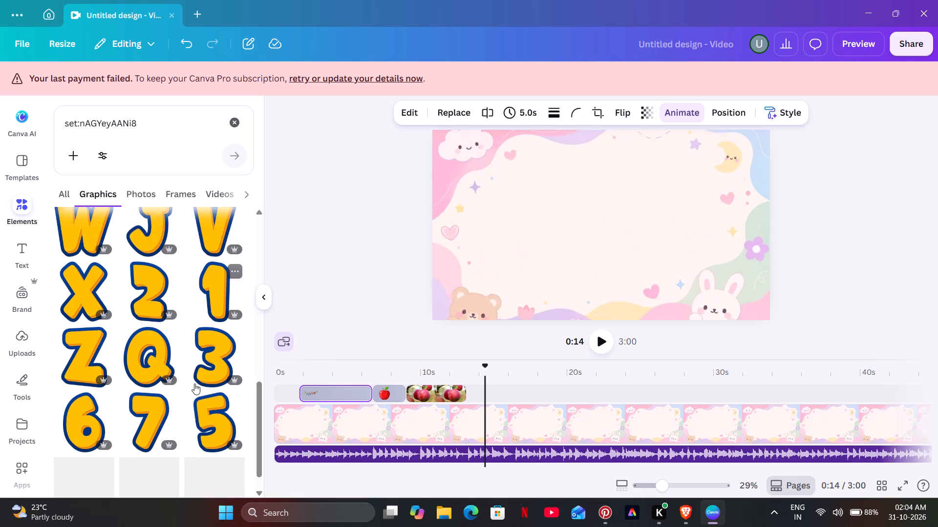
scroll(194, 384, "down", 7)
scroll(194, 381, "up", 11)
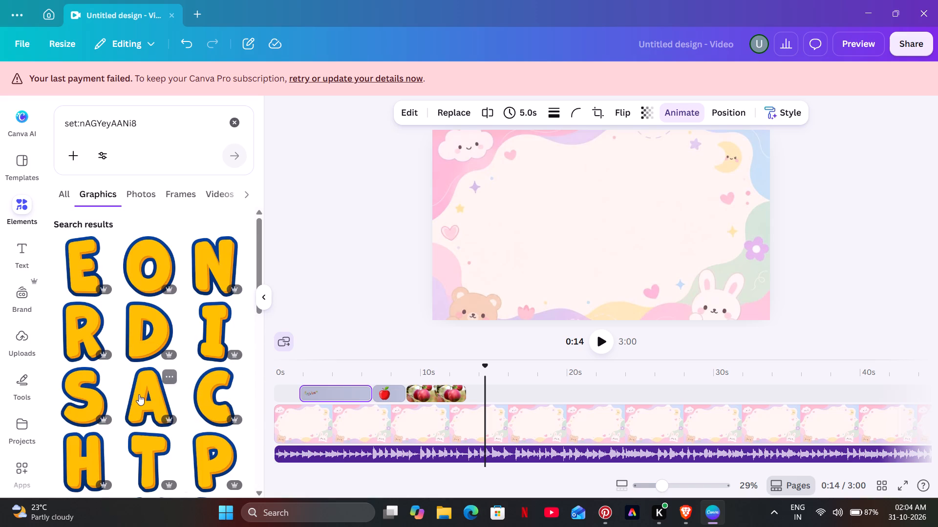
Add the yellow letter A and time its clip to run alongside the apple graphic's clip for 2.2 seconds.
left_click(139, 394)
left_click_drag(305, 378, 349, 377)
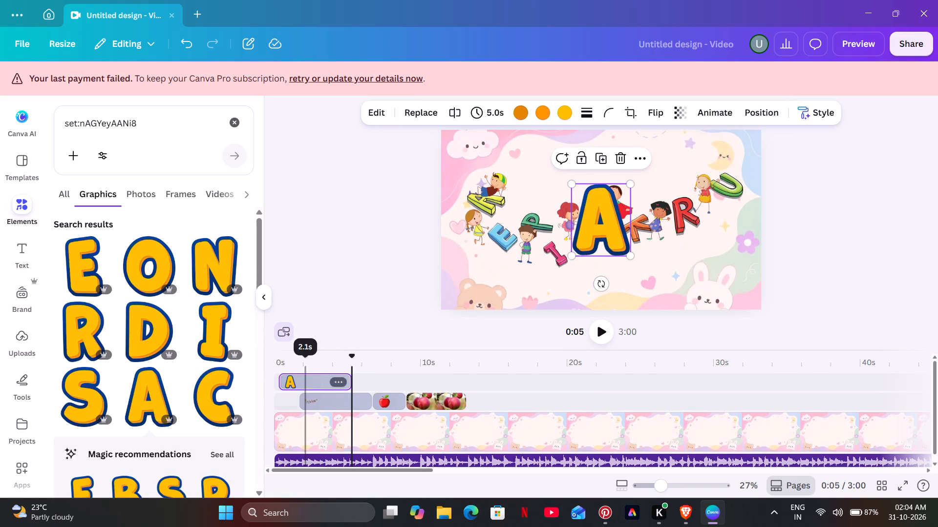
left_click_drag(349, 377, 401, 380)
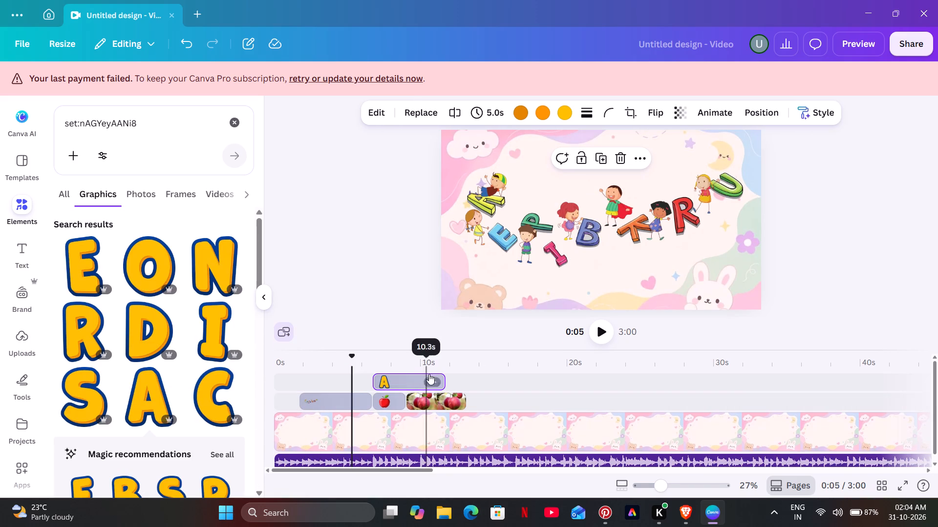
left_click_drag(442, 380, 404, 384)
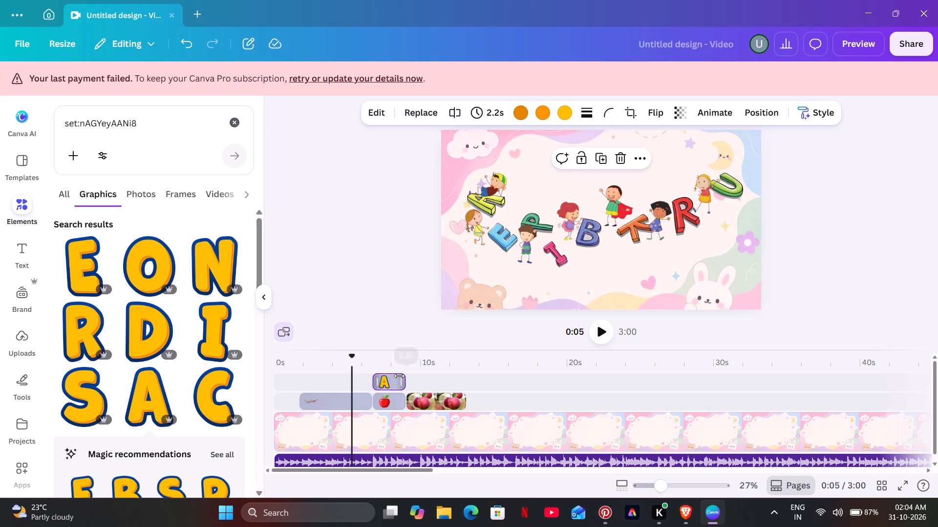
Shrink the yellow letter A and place it on the left side of the design, opposite the apple.
left_click(395, 370)
left_click(582, 218)
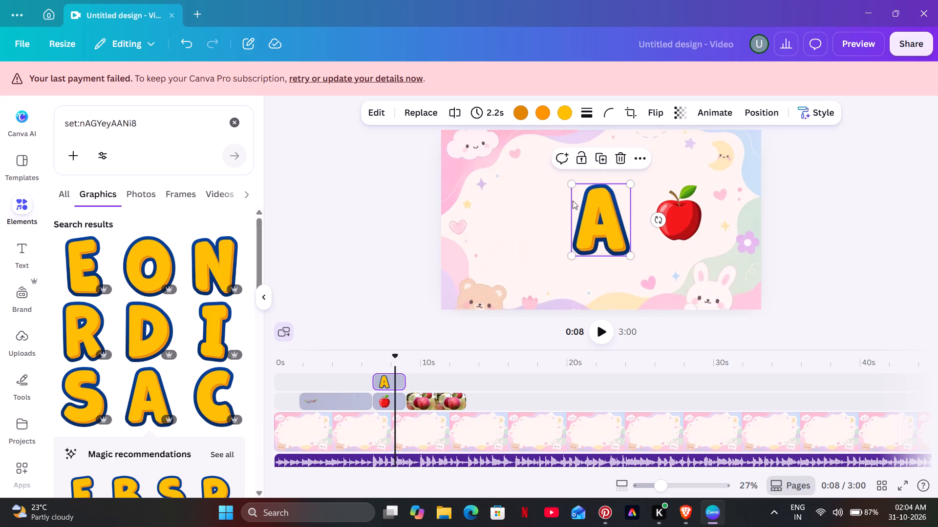
left_click(592, 208)
left_click_drag(569, 183, 583, 196)
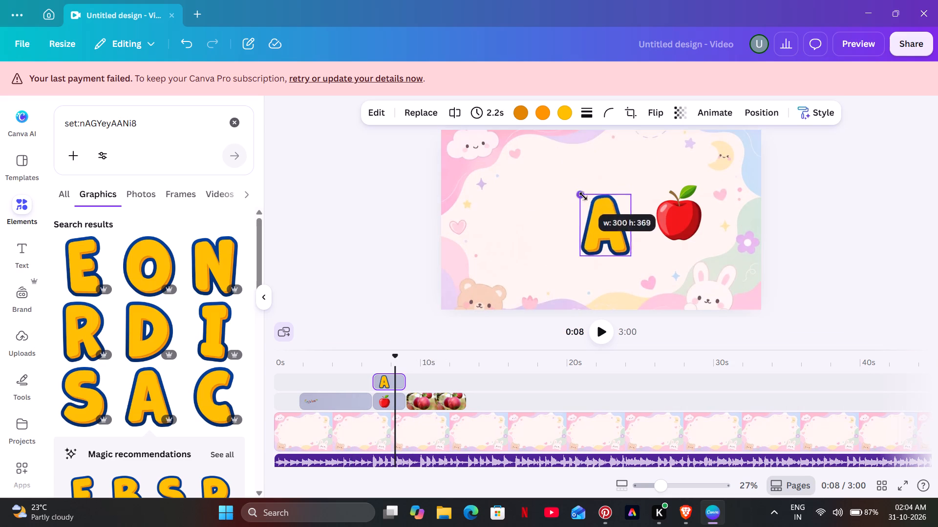
left_click_drag(583, 196, 591, 206)
left_click_drag(613, 240, 578, 240)
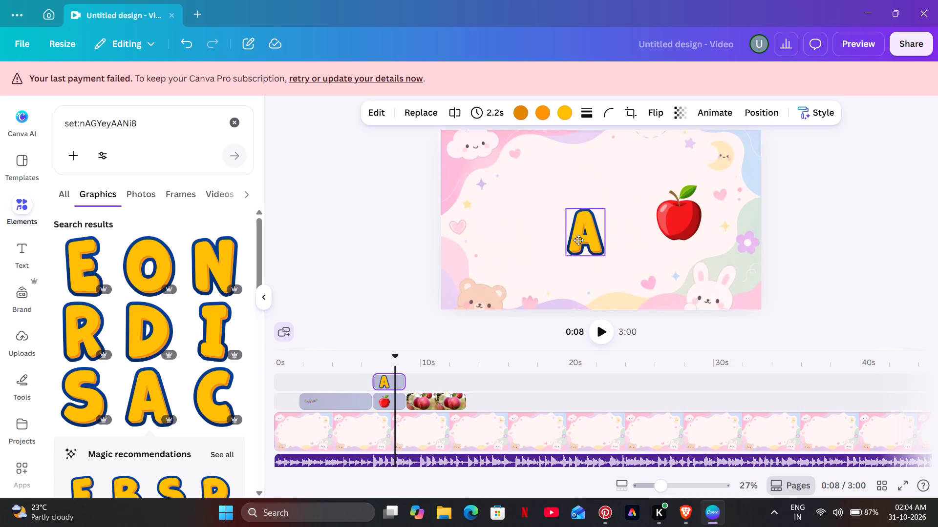
left_click_drag(578, 240, 514, 227)
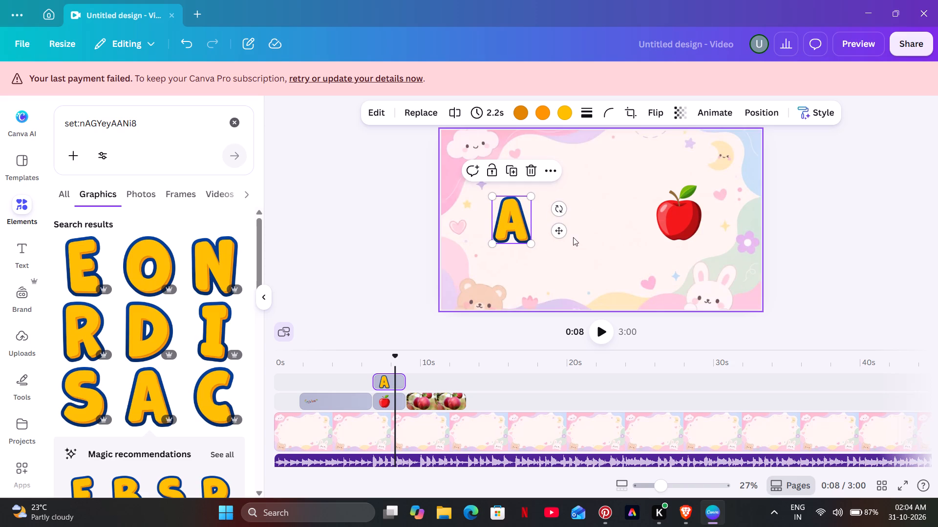
left_click(576, 242)
Nudge the apple graphic so its base lines up with the bottom of the letter A.
left_click(677, 226)
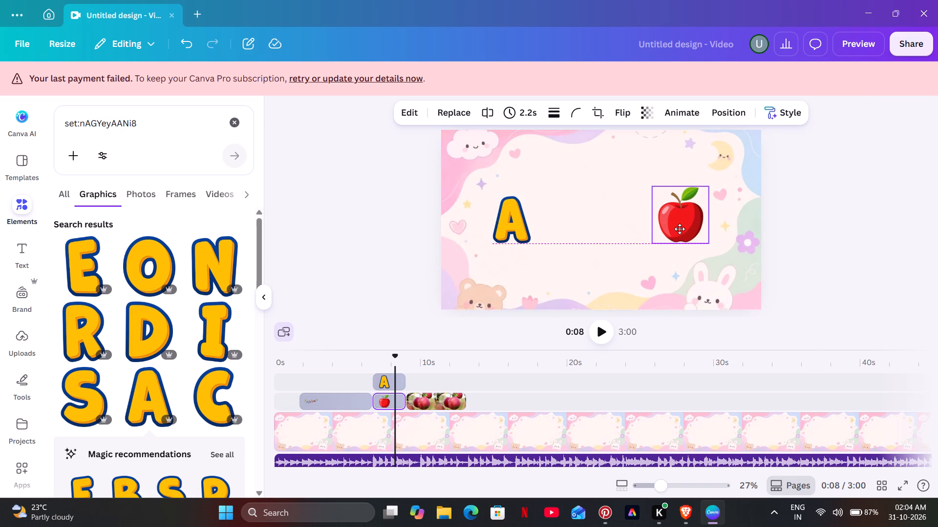
left_click(619, 243)
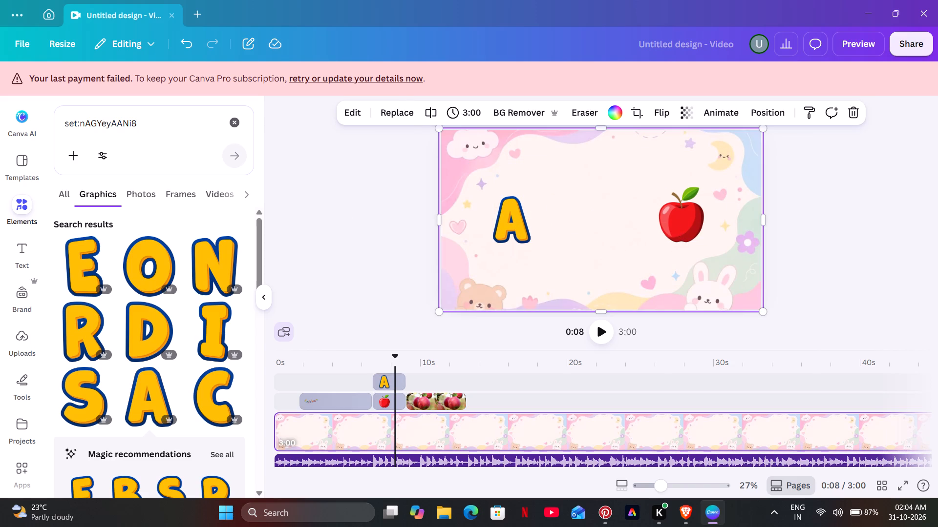
Add a heading reading "APPLE" between the letter A and the apple graphic.
left_click(34, 264)
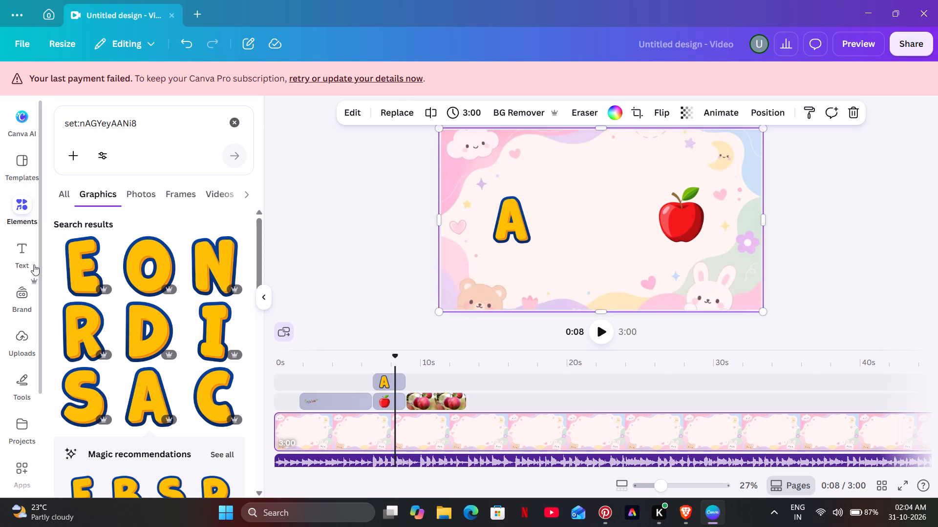
left_click(149, 319)
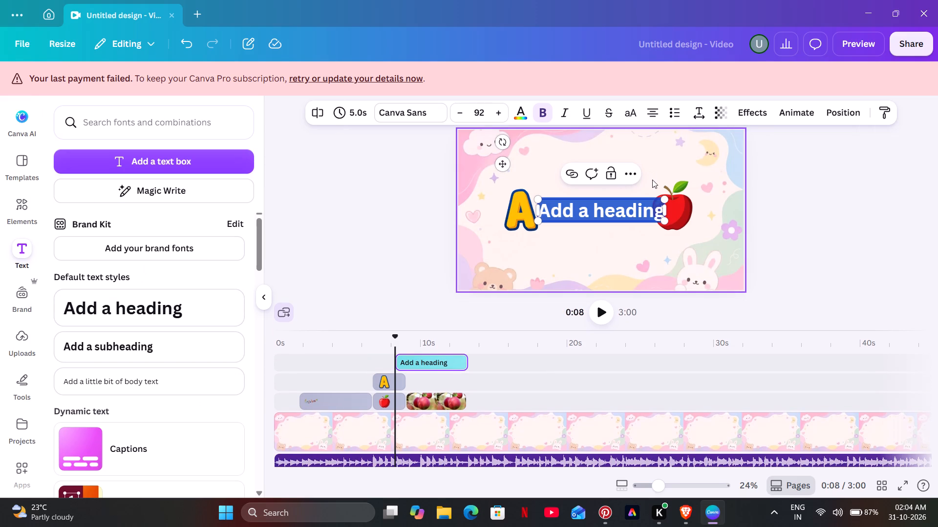
key("BackSpace")
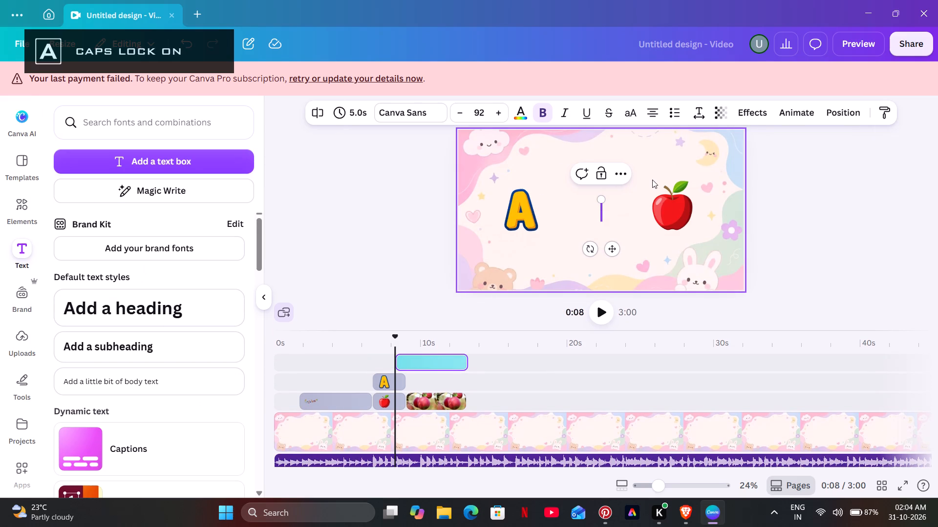
type("APPLE")
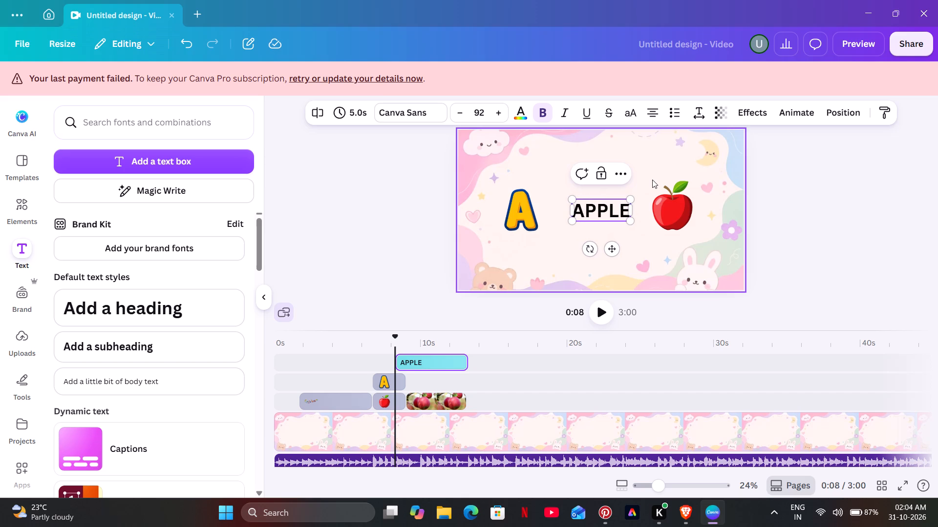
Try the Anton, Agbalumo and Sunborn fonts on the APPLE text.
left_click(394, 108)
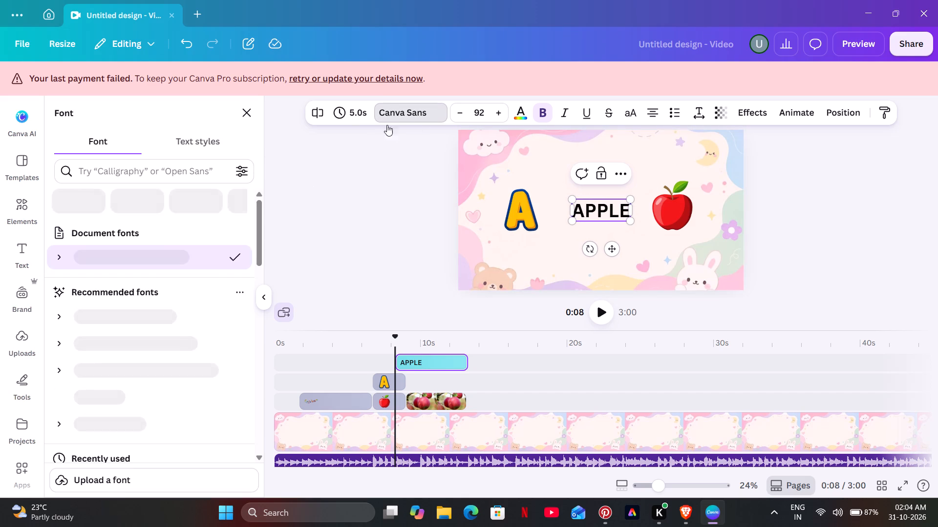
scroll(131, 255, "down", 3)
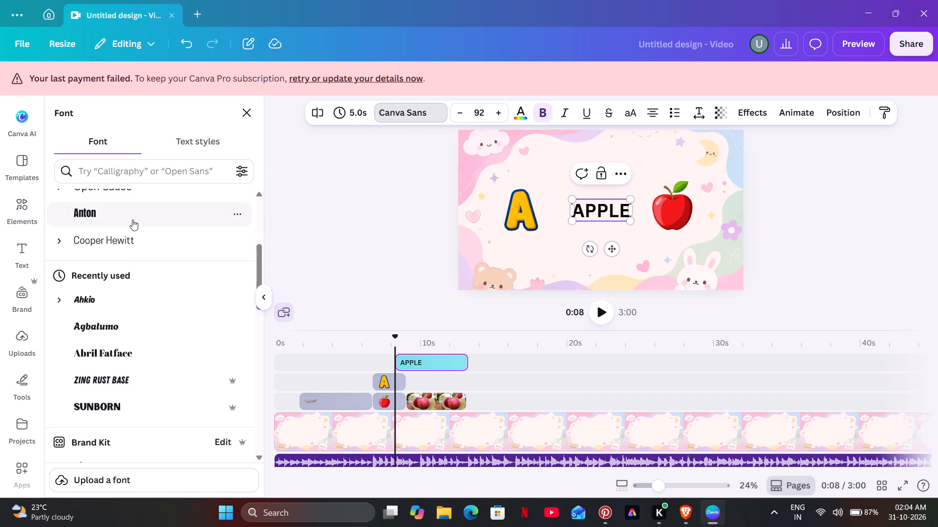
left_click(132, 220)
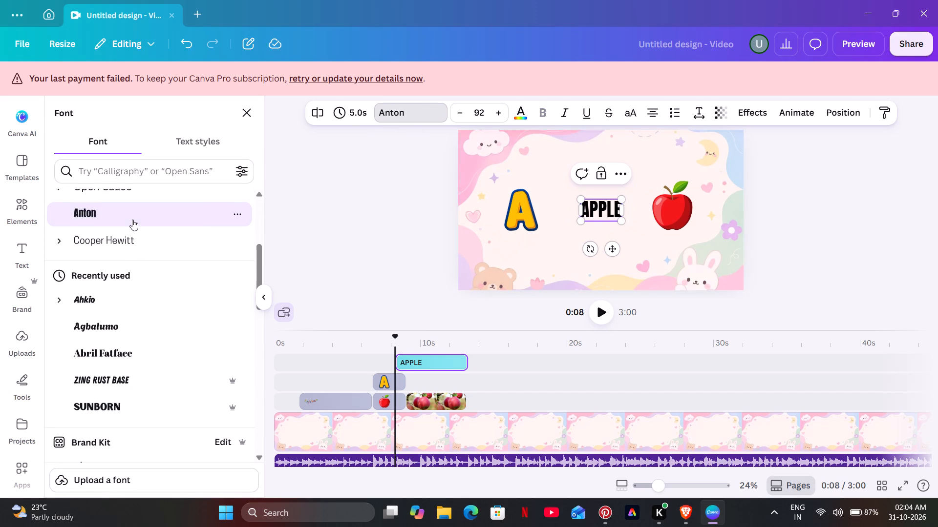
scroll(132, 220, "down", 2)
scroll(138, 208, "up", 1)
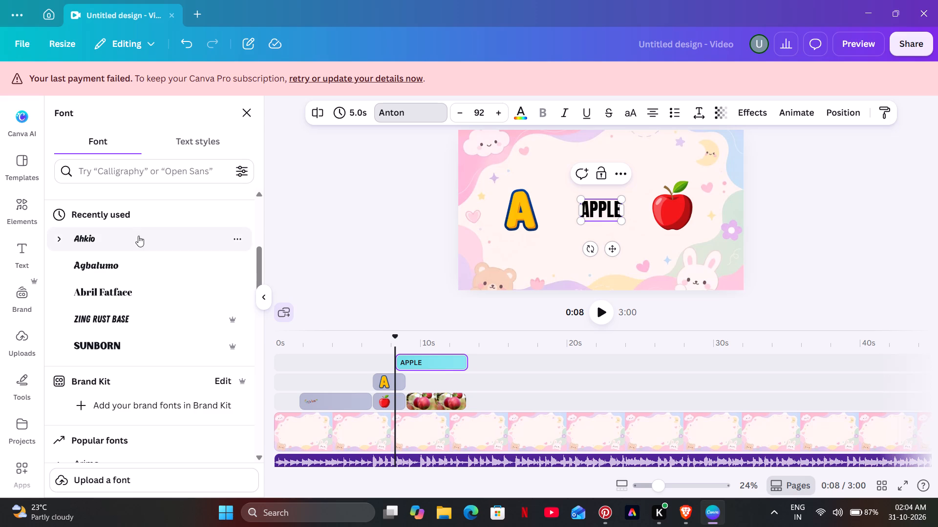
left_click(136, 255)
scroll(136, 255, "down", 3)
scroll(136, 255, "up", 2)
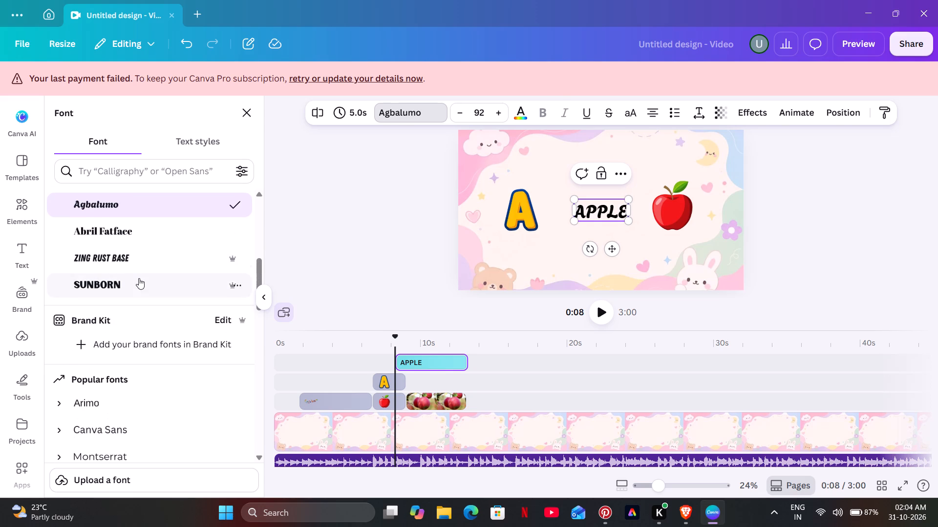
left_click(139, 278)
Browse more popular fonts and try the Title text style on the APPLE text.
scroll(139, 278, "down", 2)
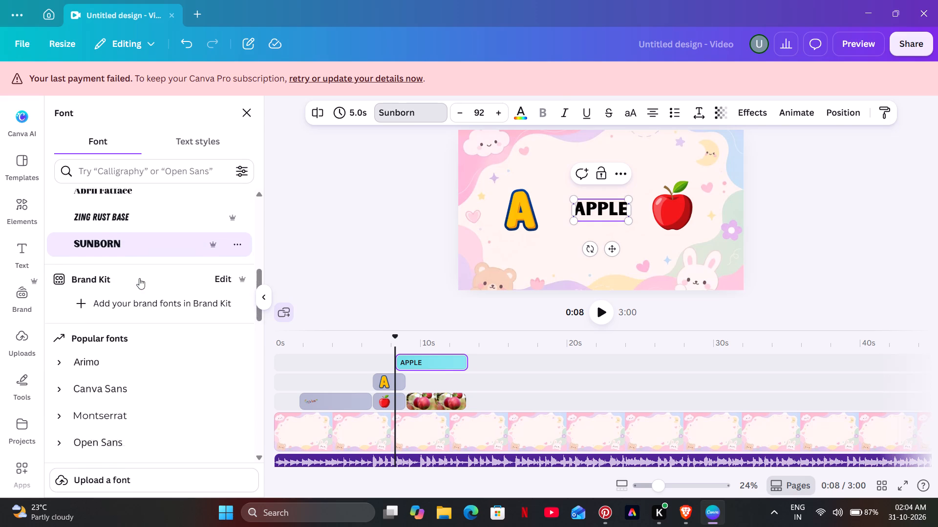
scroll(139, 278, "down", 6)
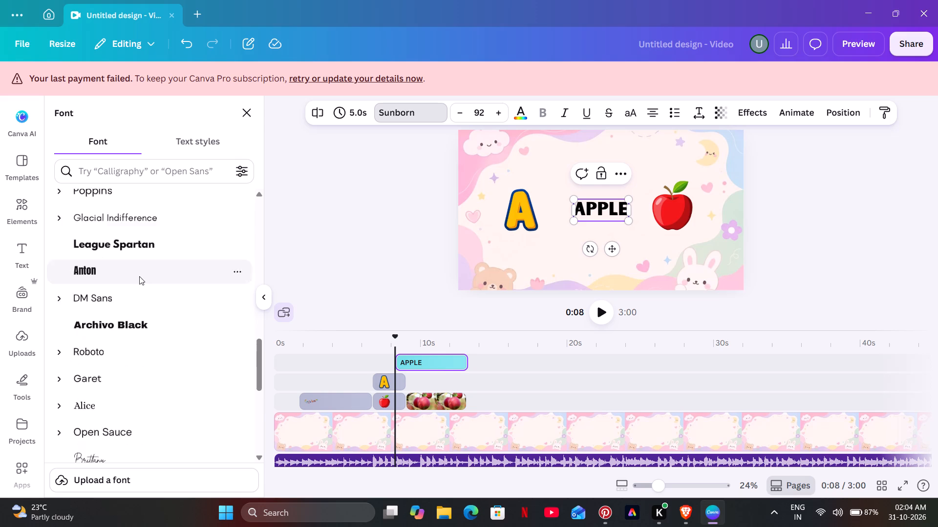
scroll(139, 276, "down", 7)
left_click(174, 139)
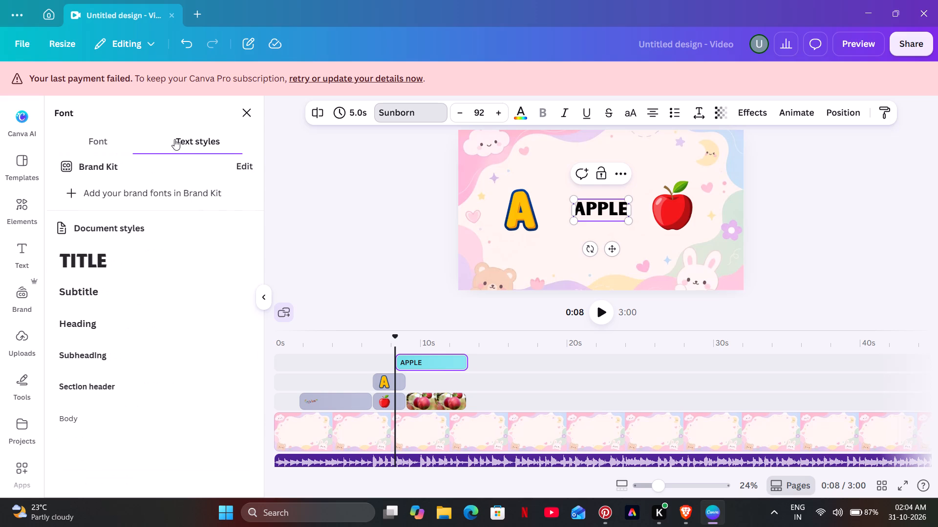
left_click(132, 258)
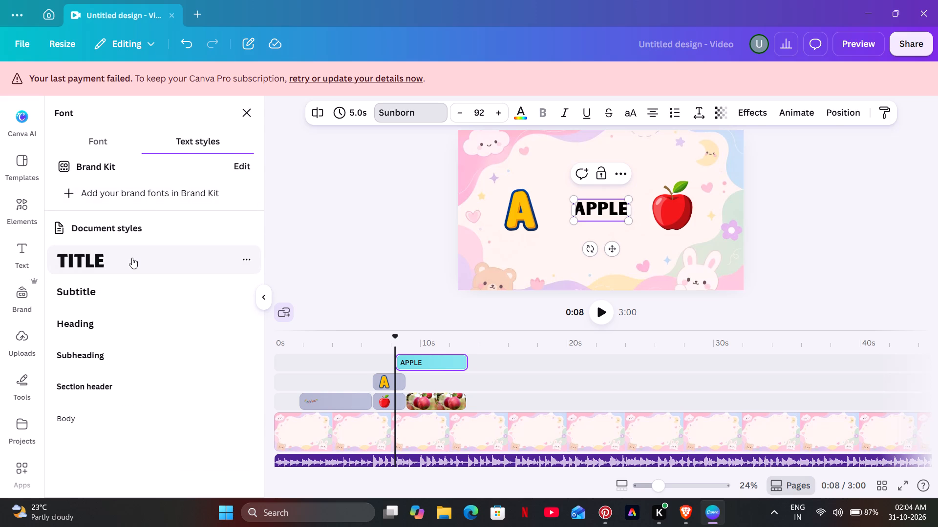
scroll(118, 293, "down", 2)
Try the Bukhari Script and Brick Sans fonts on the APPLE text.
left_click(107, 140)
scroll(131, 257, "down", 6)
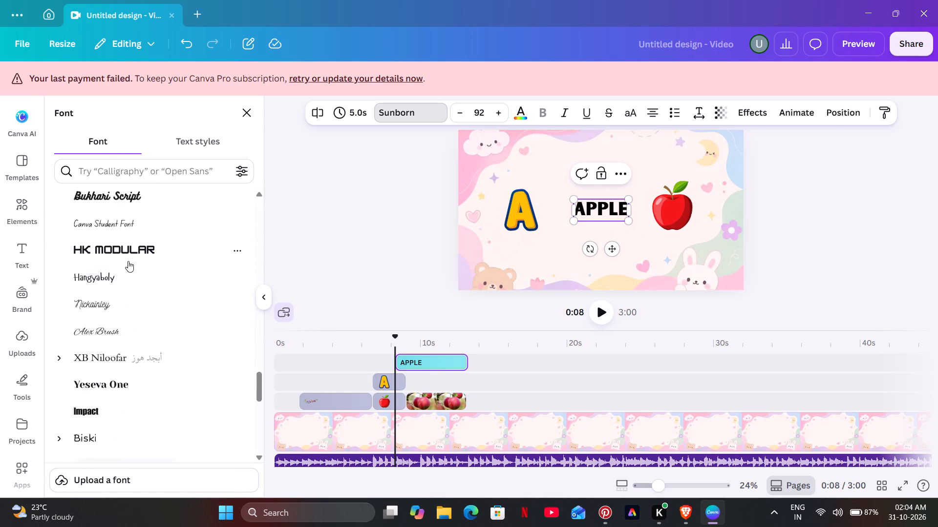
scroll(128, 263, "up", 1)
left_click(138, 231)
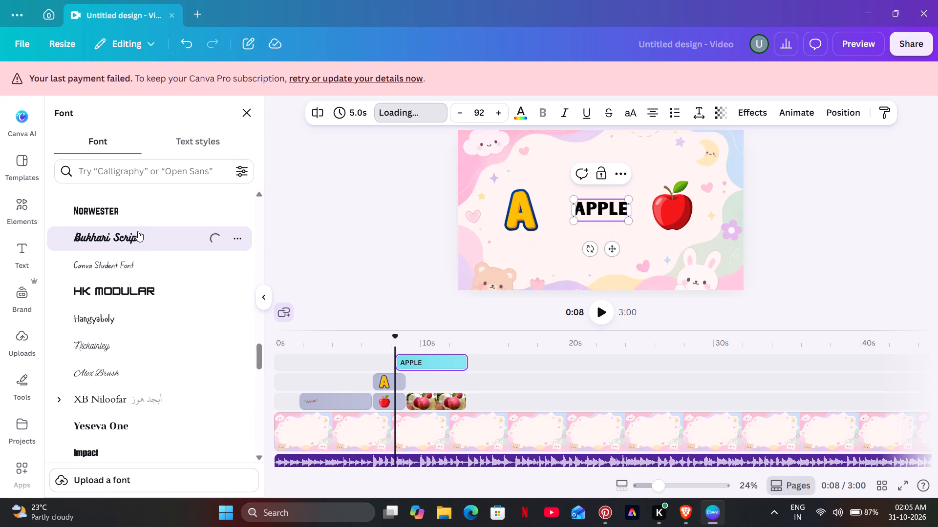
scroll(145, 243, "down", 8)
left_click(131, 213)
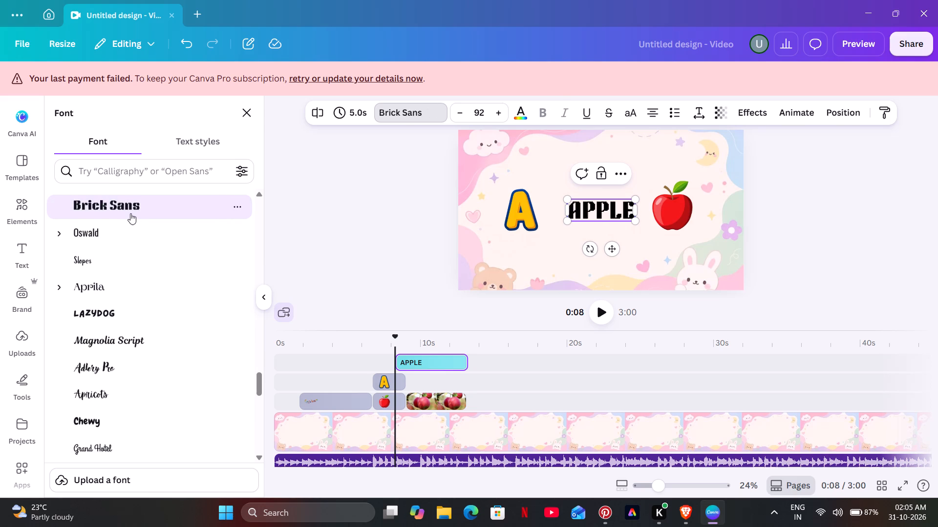
Set the APPLE text's font to Architype Aubette.
scroll(130, 217, "down", 8)
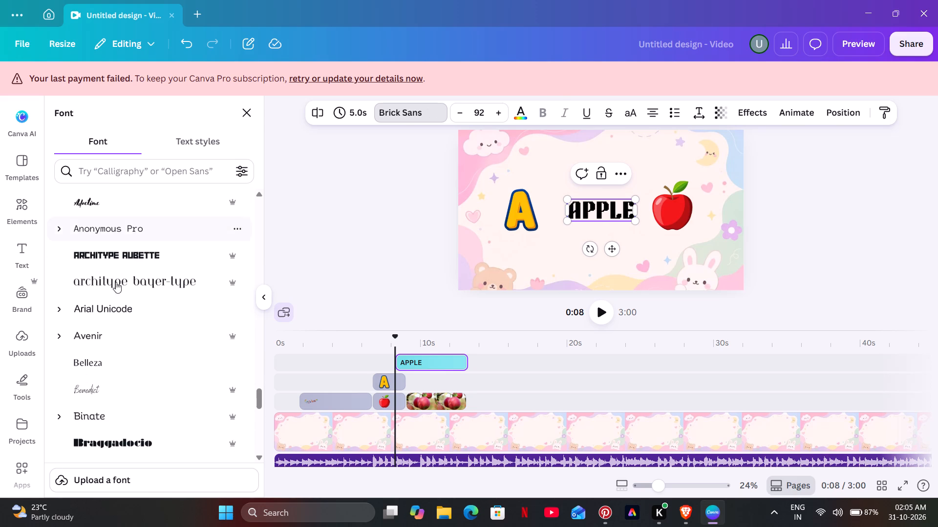
left_click(142, 258)
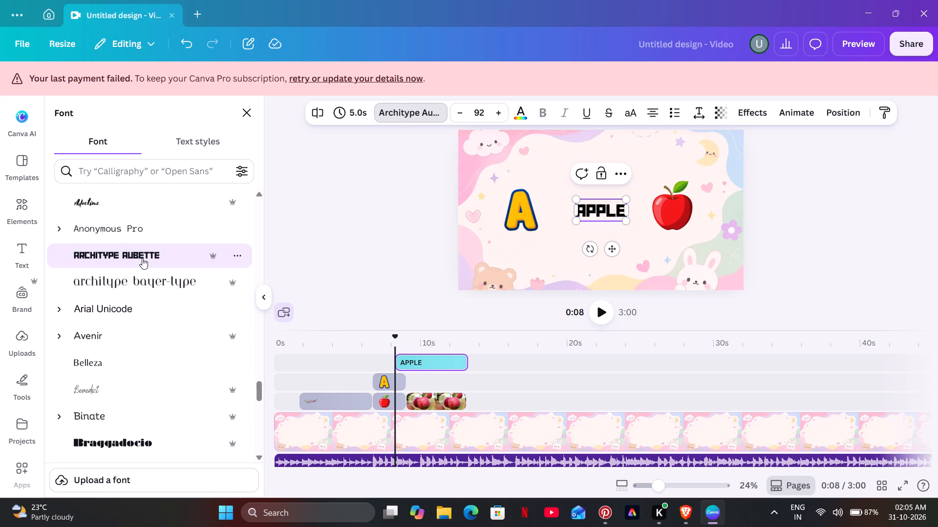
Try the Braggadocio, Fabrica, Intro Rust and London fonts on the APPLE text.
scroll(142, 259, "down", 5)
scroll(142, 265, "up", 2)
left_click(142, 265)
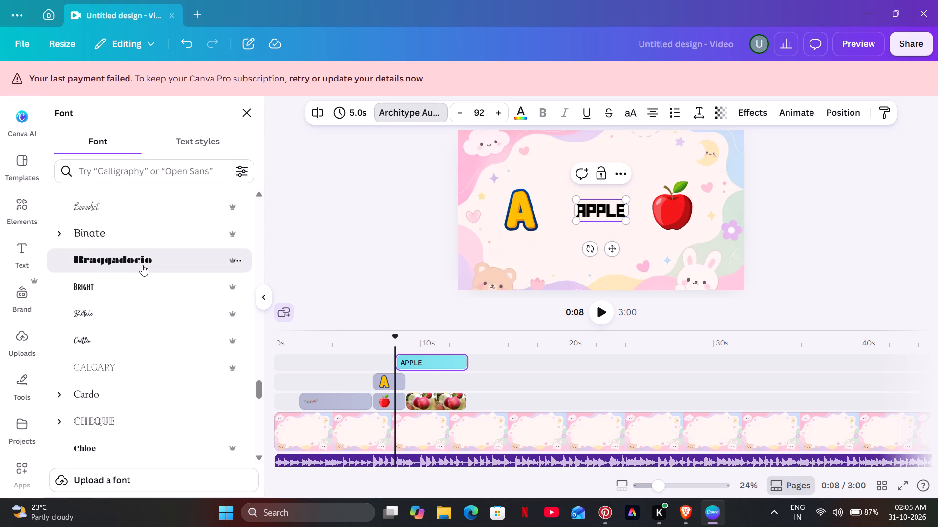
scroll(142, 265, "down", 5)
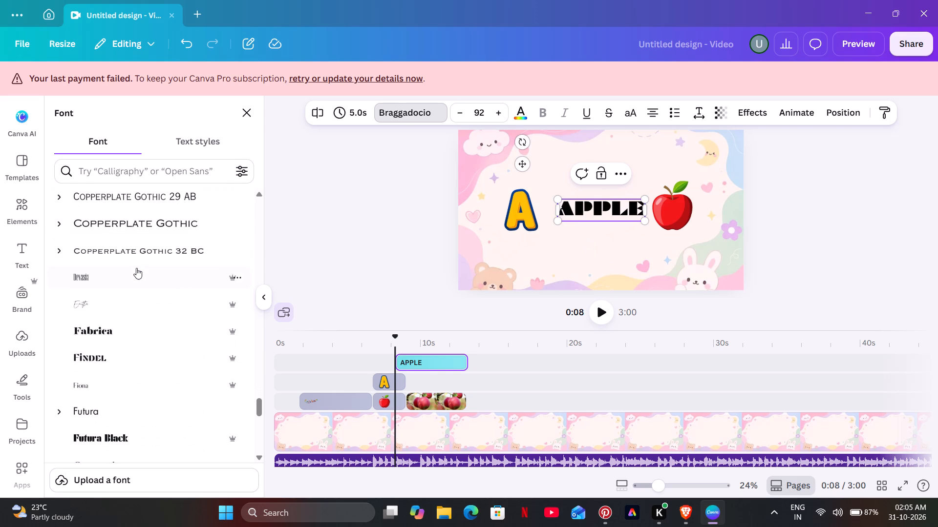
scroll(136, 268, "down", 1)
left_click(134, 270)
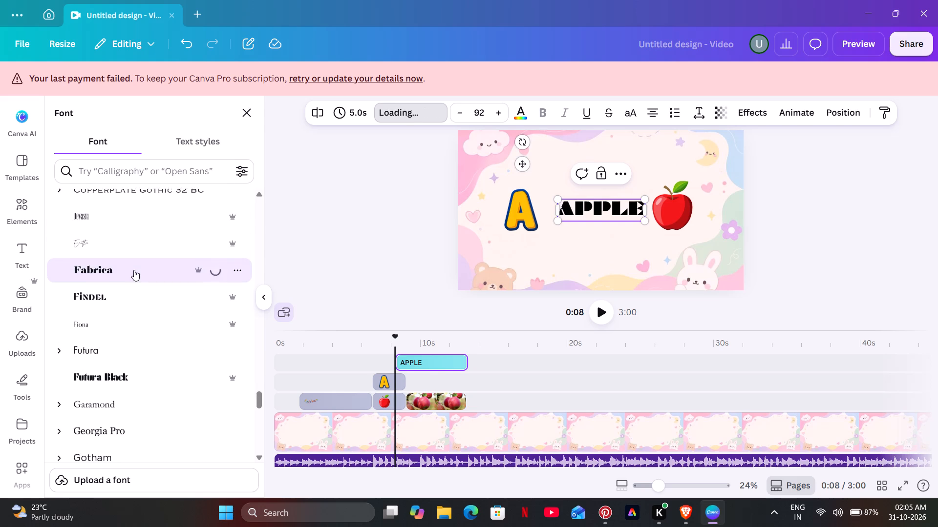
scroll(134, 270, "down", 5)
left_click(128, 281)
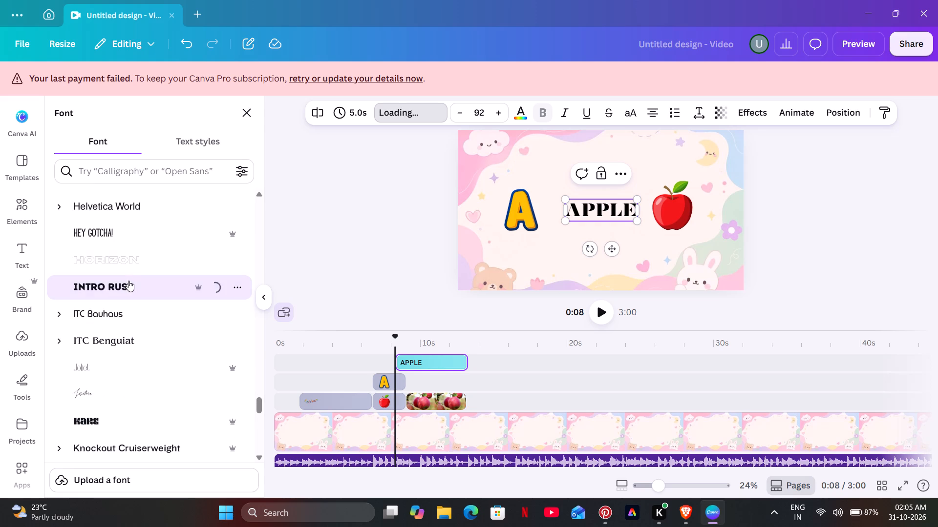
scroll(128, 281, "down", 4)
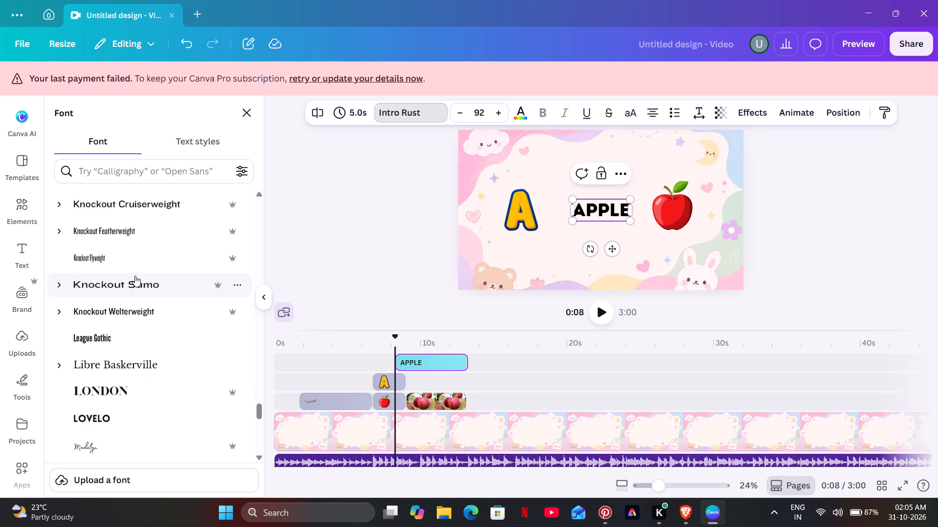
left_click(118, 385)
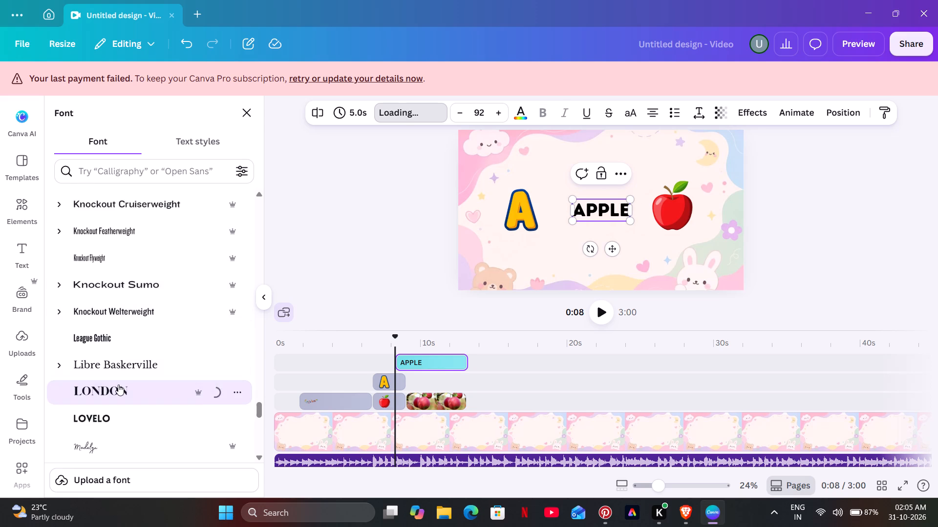
Set the APPLE text's font to Intro Rust.
scroll(147, 323, "up", 2)
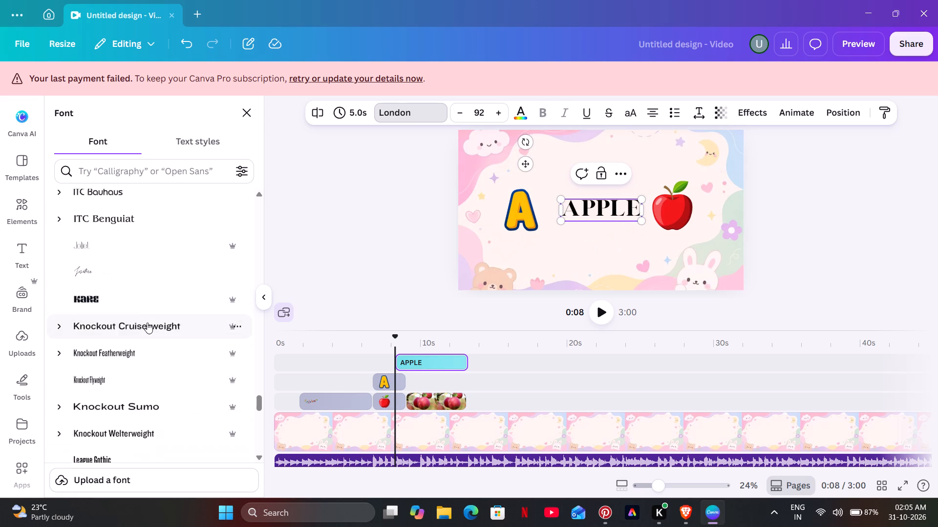
scroll(147, 323, "up", 2)
left_click(156, 287)
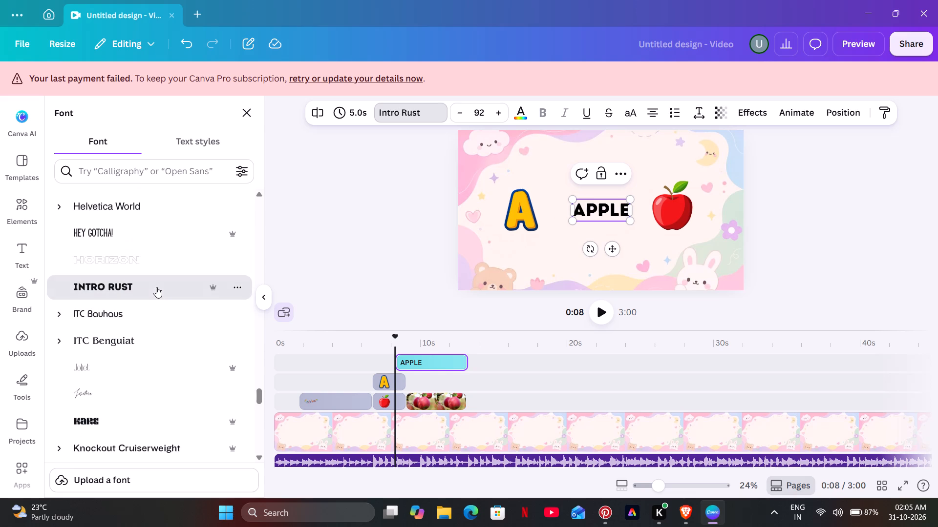
Enlarge the APPLE text to about size 150 so it fills the space between the letter A and apple graphics.
left_click_drag(628, 223, 640, 225)
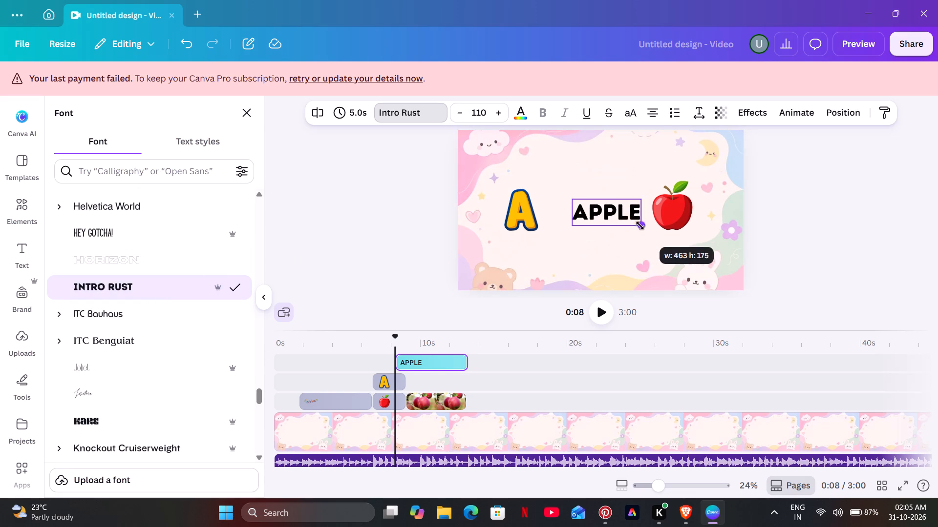
left_click_drag(640, 225, 647, 226)
left_click_drag(576, 201, 558, 191)
left_click_drag(589, 208, 589, 220)
left_click(796, 193)
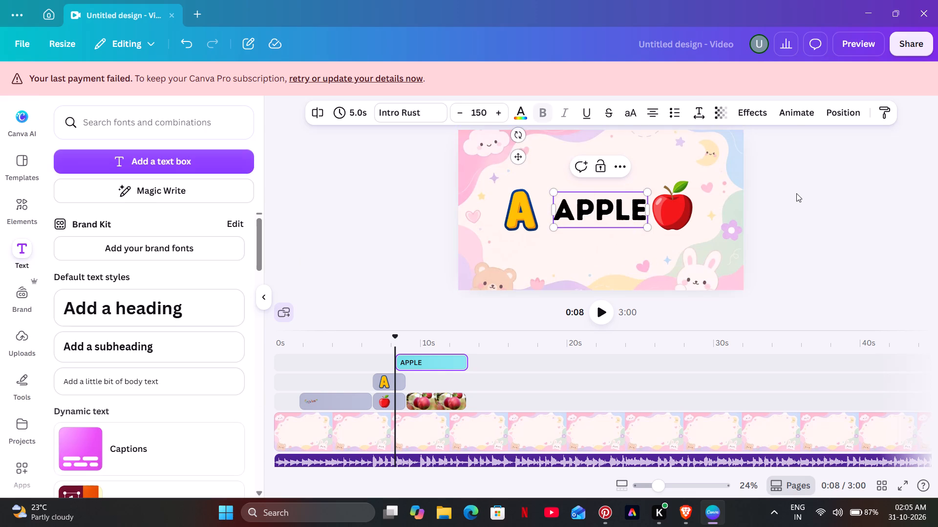
left_click(934, 154)
Move the APPLE text down so it sits lower, between the letter A and apple graphics.
left_click_drag(616, 219, 615, 228)
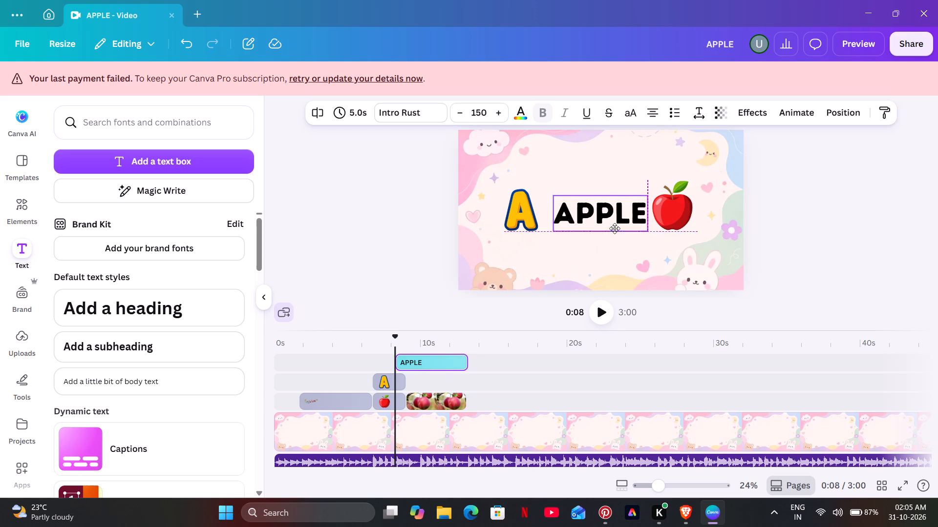
left_click_drag(615, 228, 614, 249)
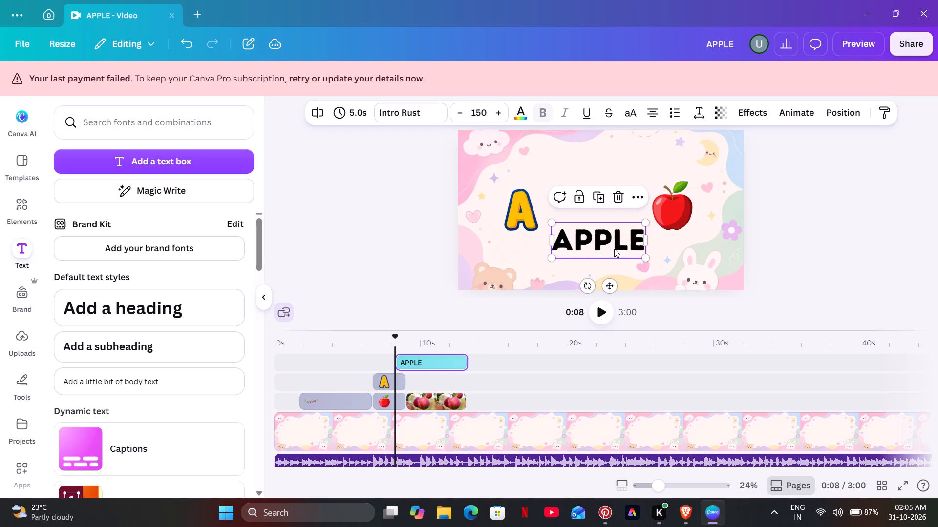
left_click(385, 241)
Colour only the first letter A of the APPLE text coral red.
left_click(576, 243)
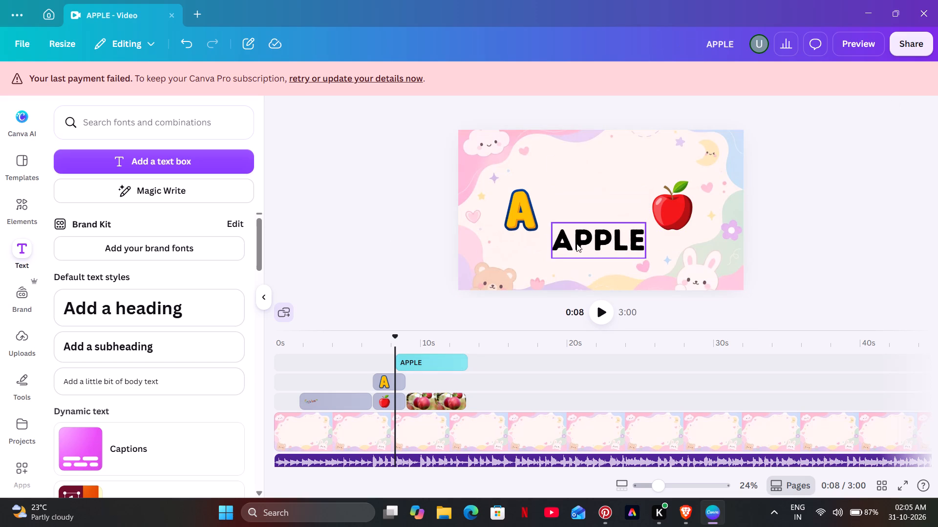
left_click(571, 240)
left_click_drag(571, 240, 527, 241)
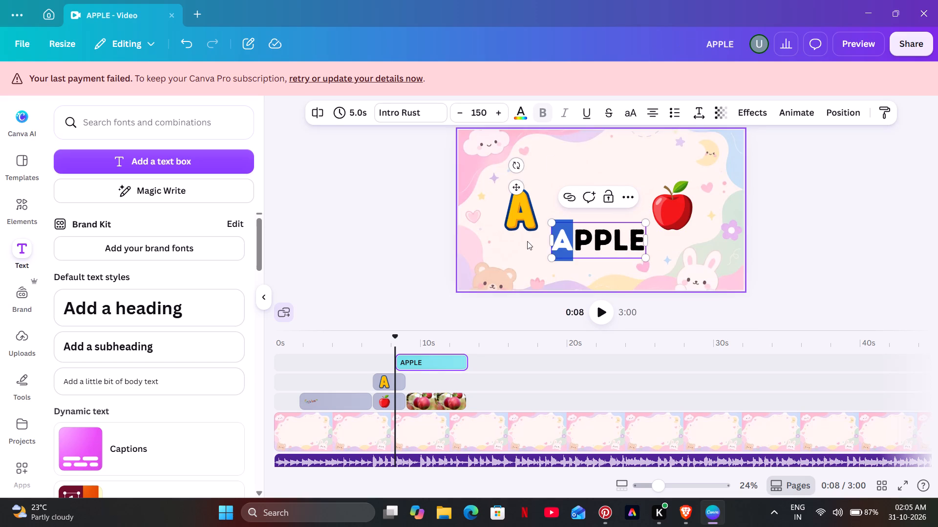
left_click(520, 111)
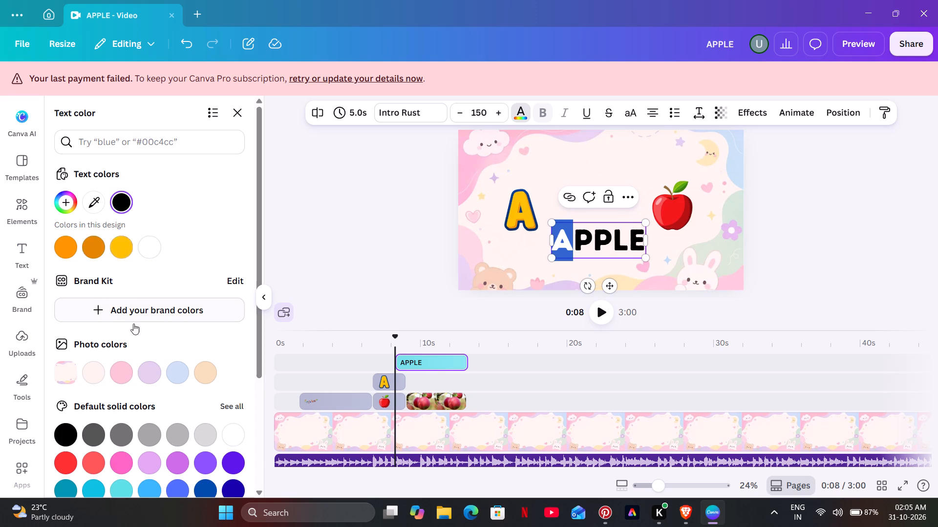
scroll(133, 325, "down", 2)
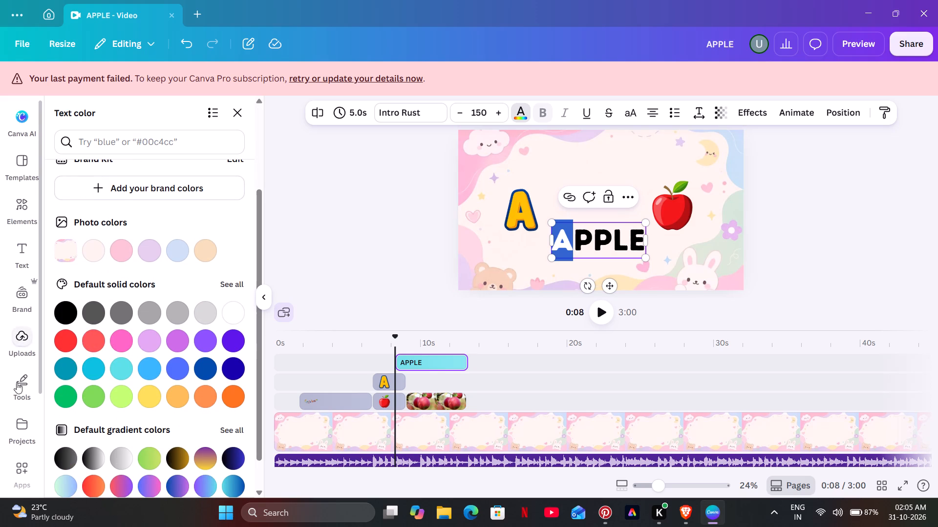
left_click(94, 332)
double_click(362, 196)
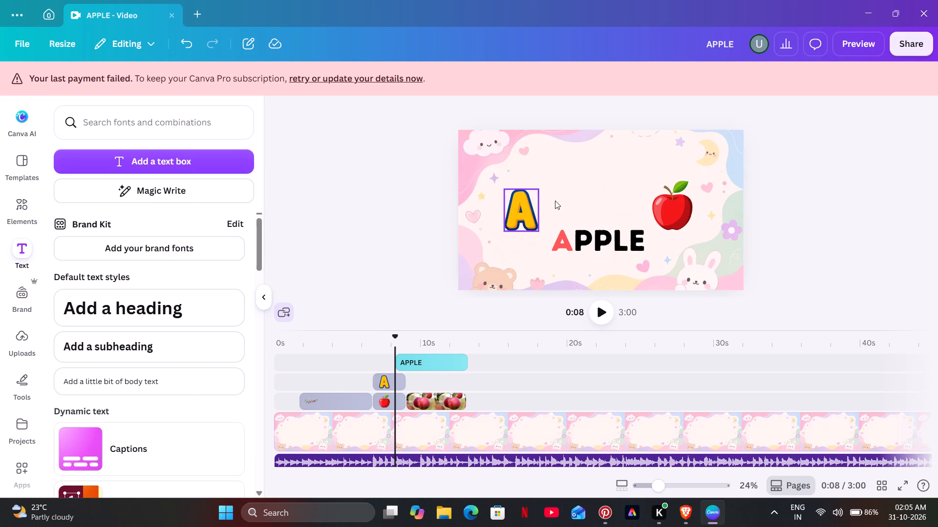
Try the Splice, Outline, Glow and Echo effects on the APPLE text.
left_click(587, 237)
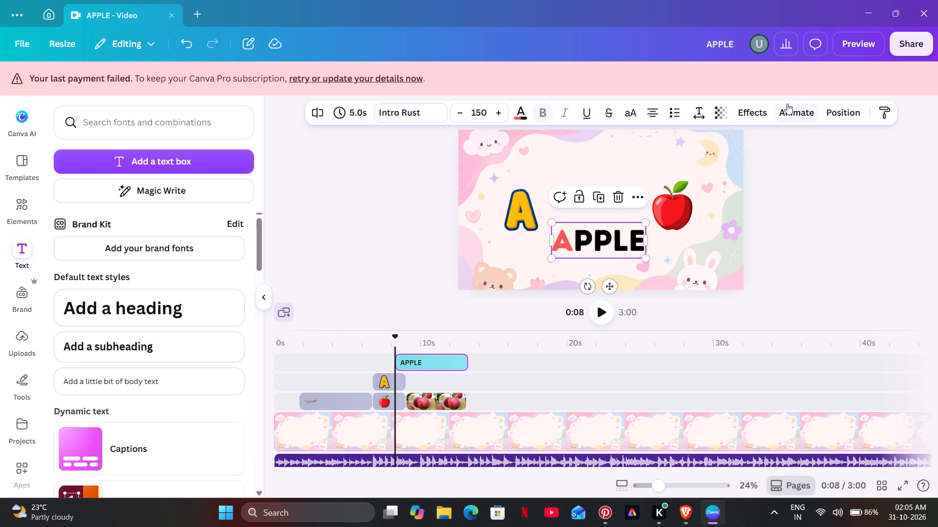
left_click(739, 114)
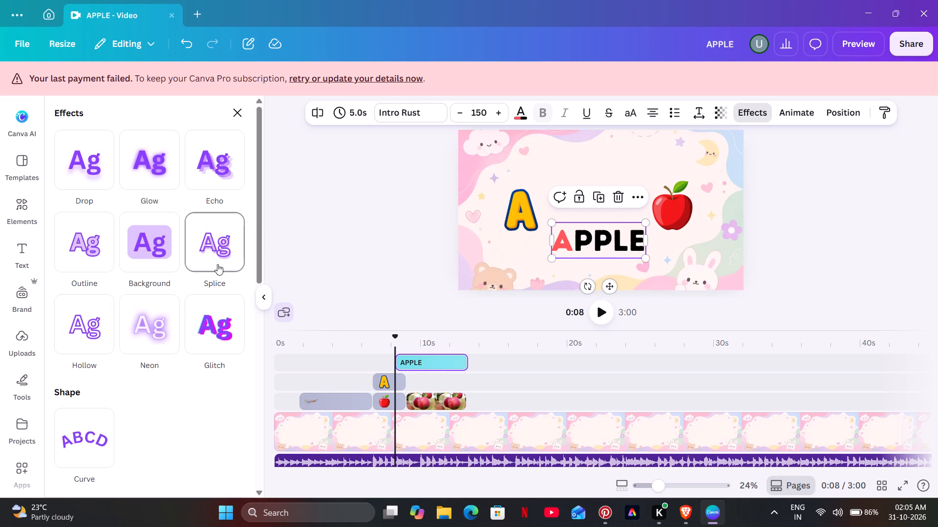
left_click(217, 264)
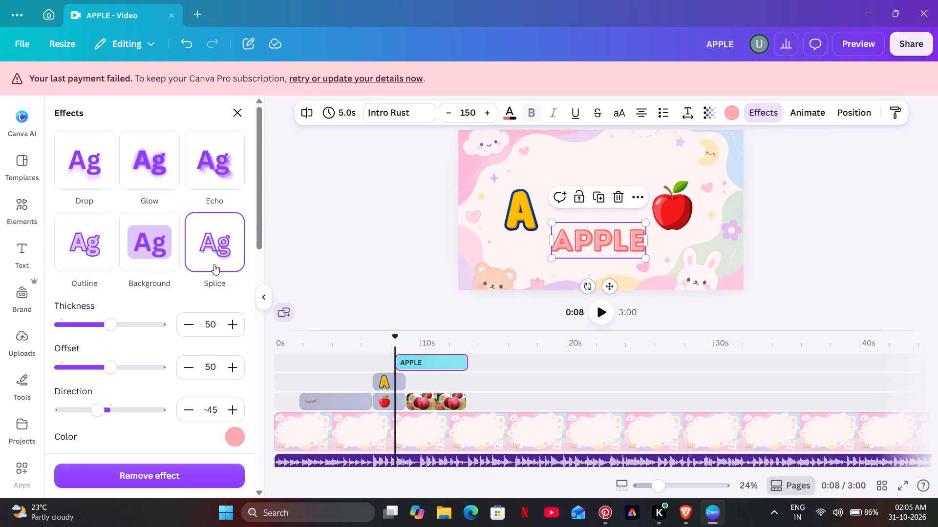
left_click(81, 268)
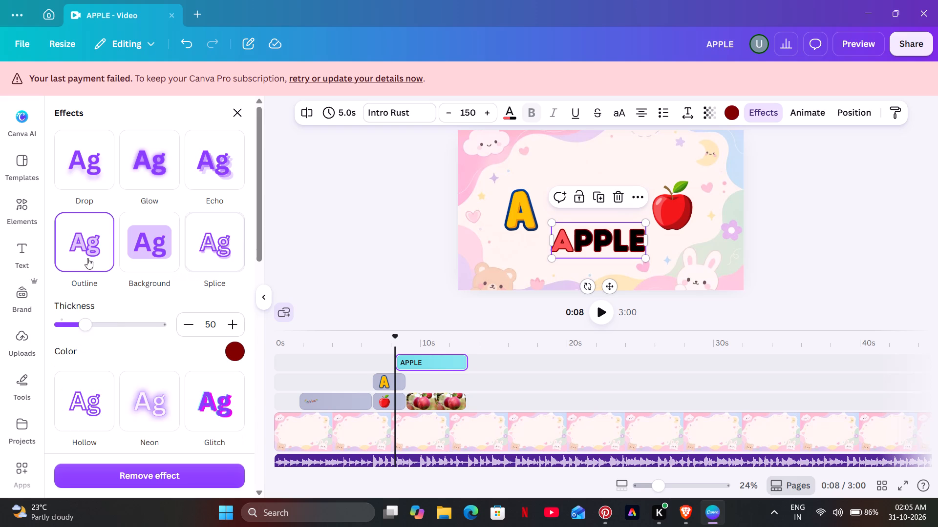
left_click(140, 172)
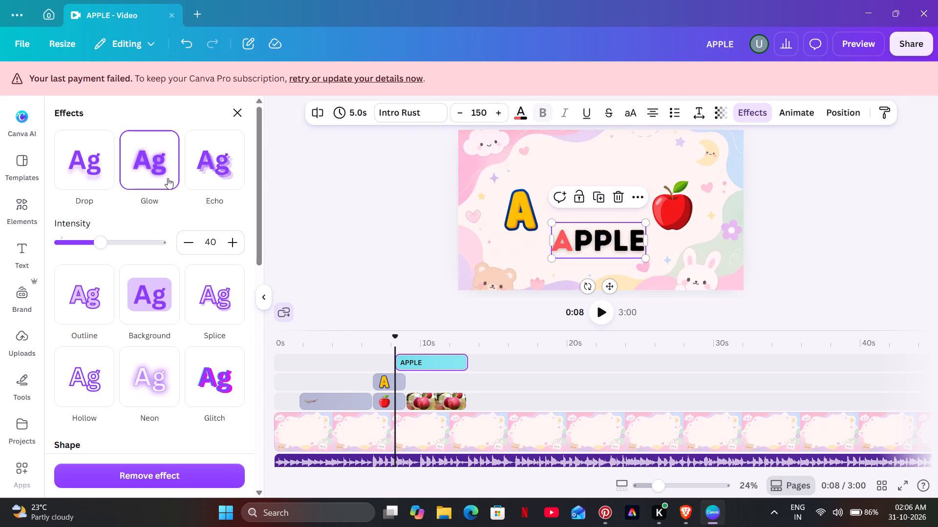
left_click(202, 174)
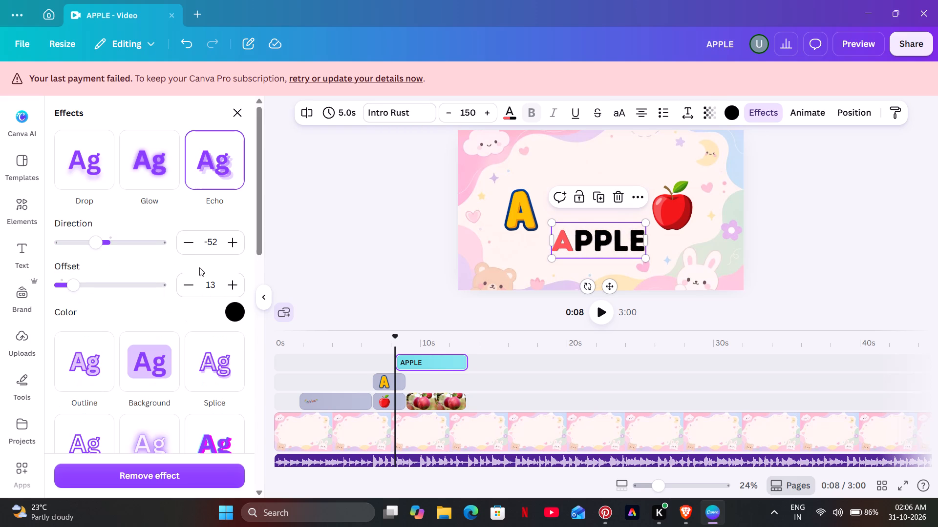
Apply the Splice effect to the APPLE text.
left_click(223, 350)
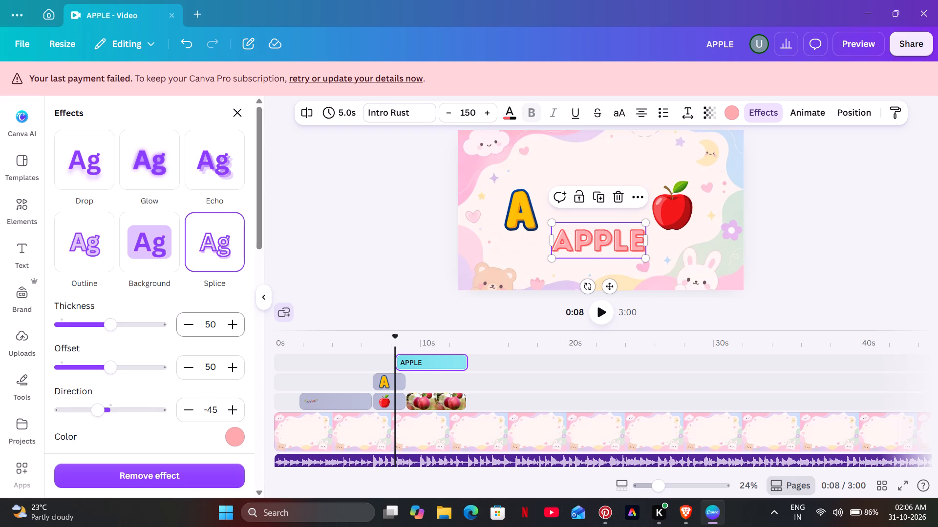
scroll(177, 318, "down", 4)
left_click(383, 172)
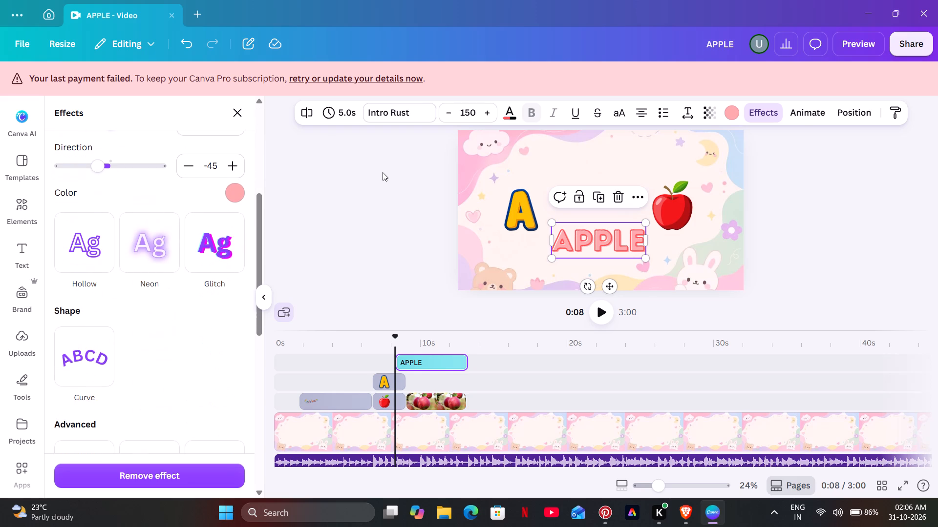
left_click(383, 172)
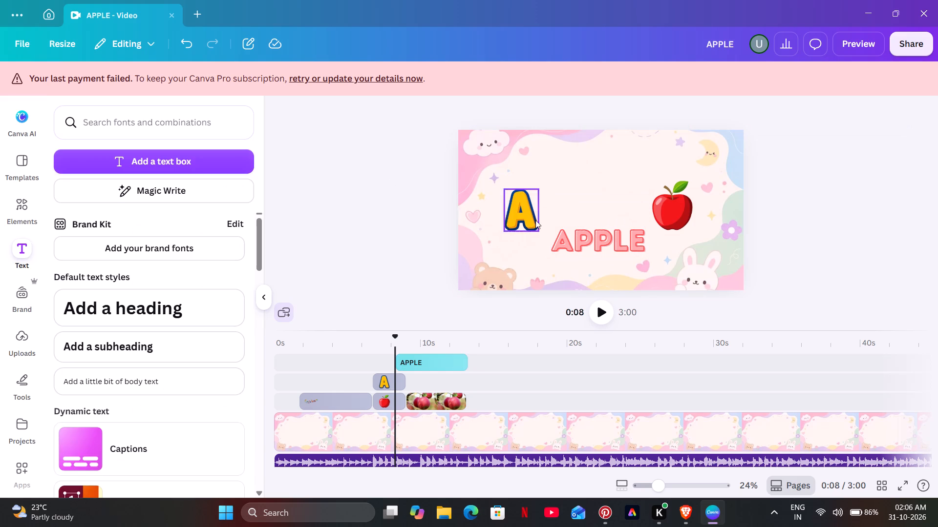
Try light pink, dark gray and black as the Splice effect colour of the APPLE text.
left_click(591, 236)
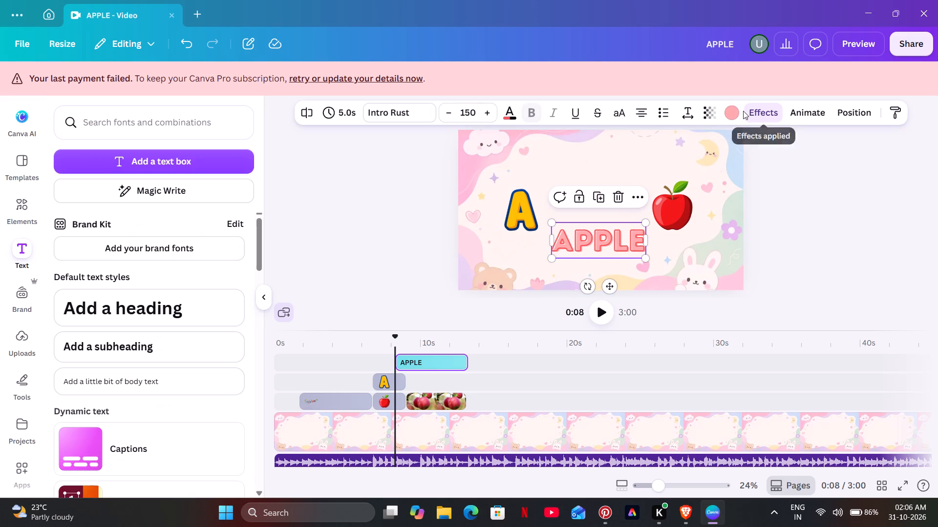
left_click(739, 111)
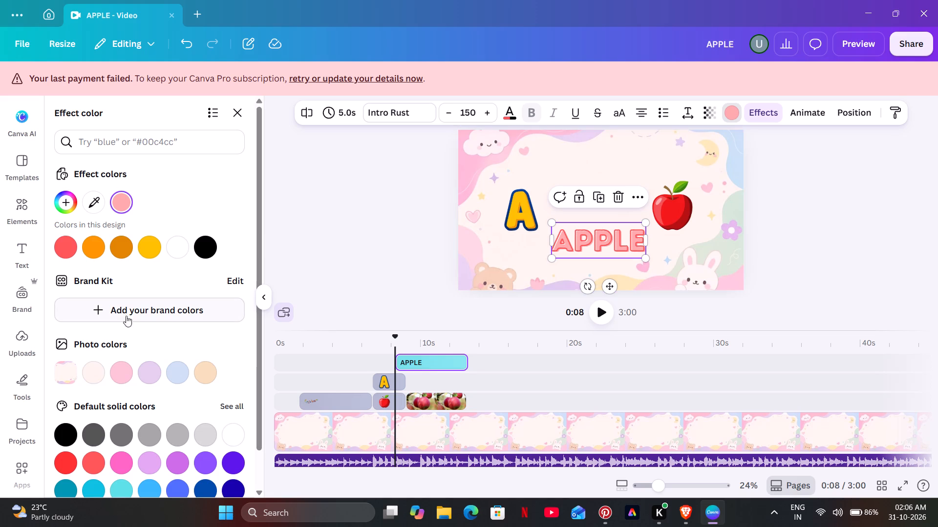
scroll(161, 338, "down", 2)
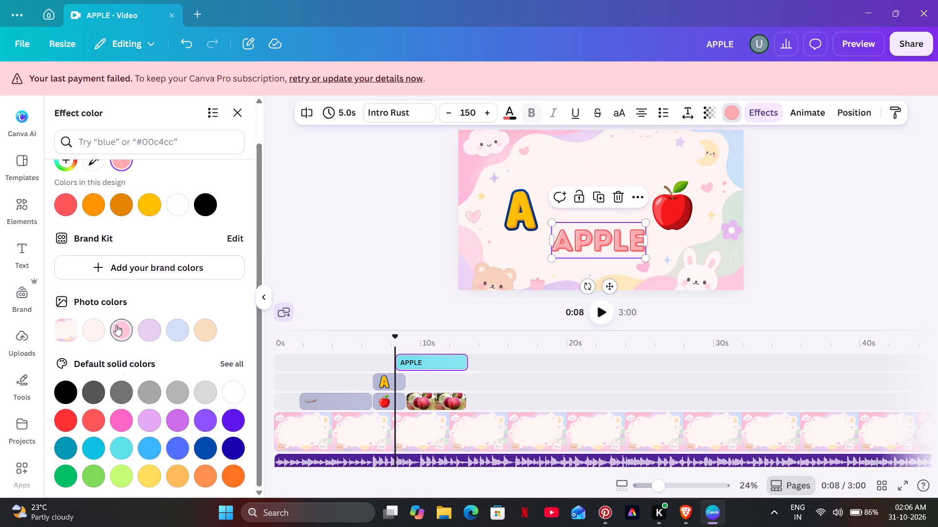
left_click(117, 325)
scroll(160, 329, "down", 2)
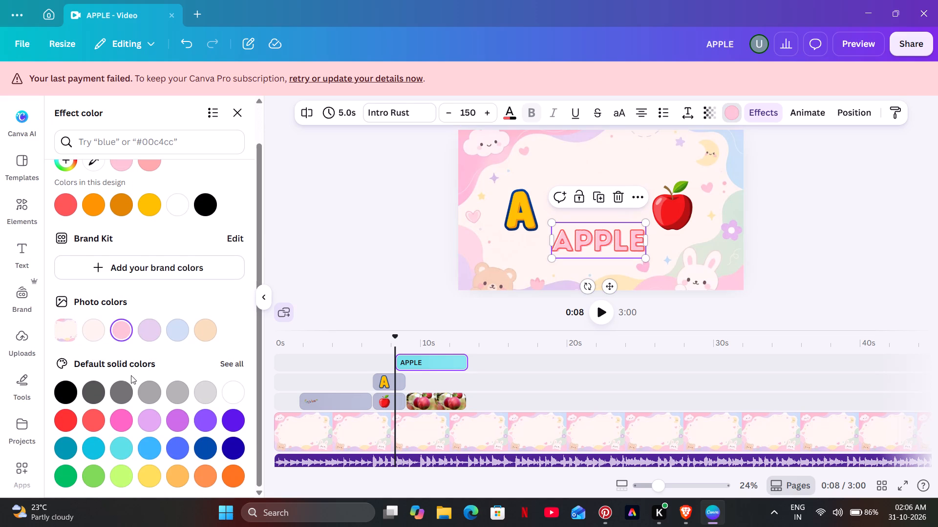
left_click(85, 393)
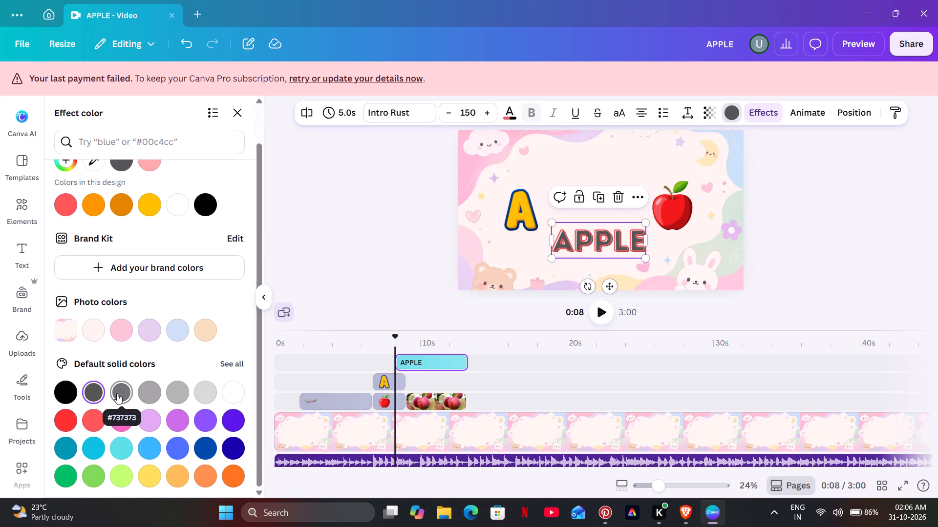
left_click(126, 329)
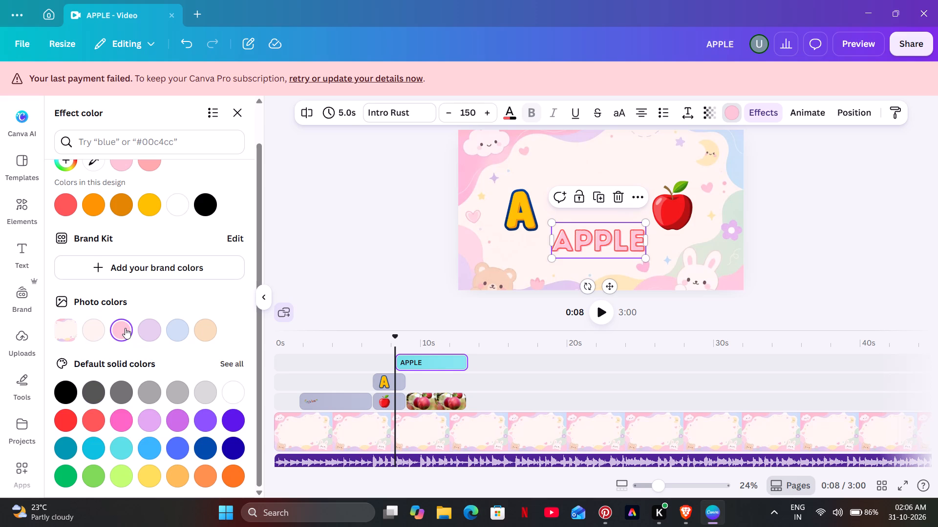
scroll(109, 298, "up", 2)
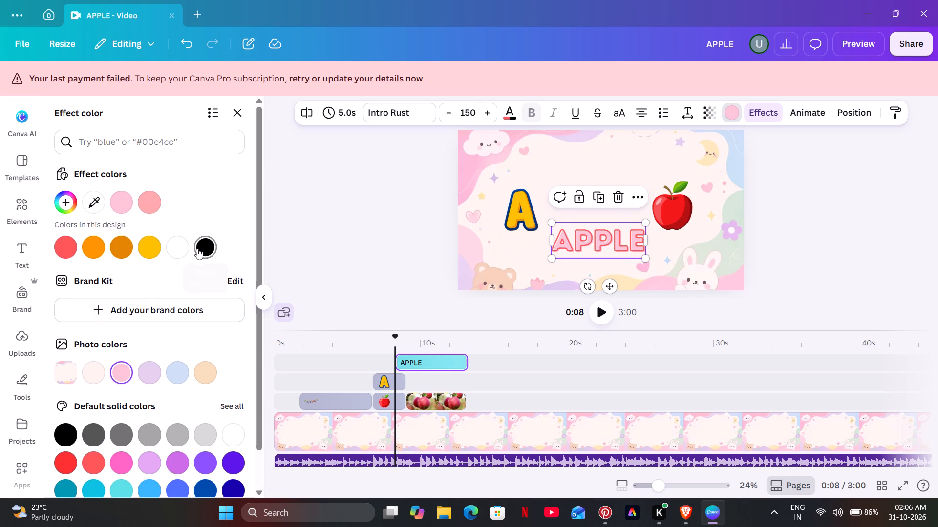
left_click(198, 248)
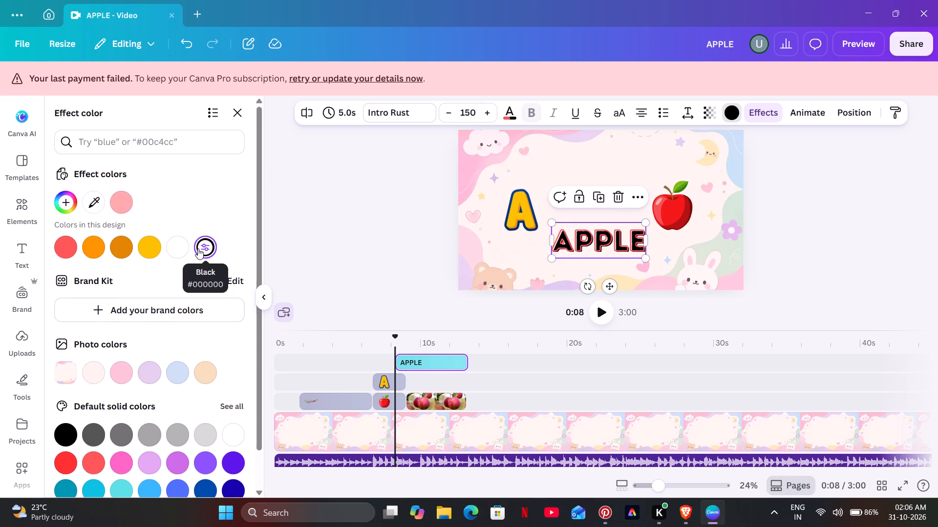
Set the APPLE text's Splice effect colour to orange #ffbf00.
left_click(149, 250)
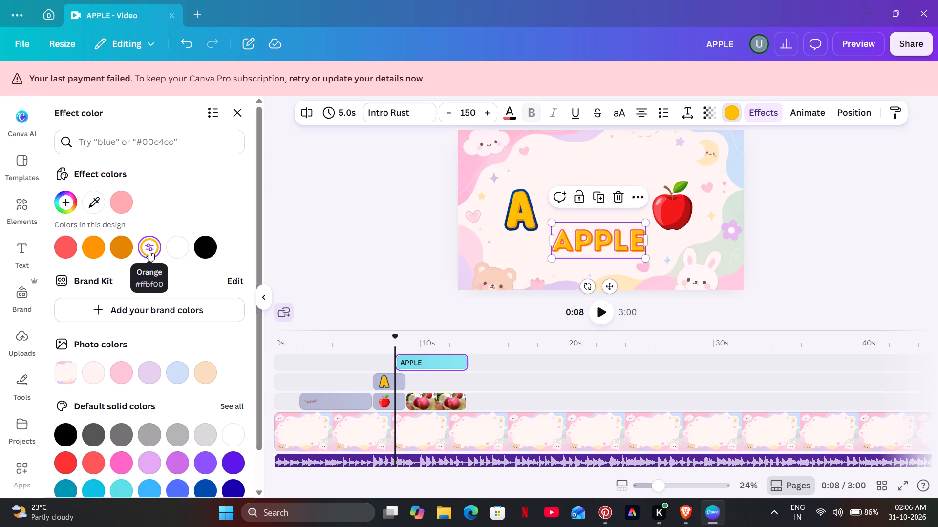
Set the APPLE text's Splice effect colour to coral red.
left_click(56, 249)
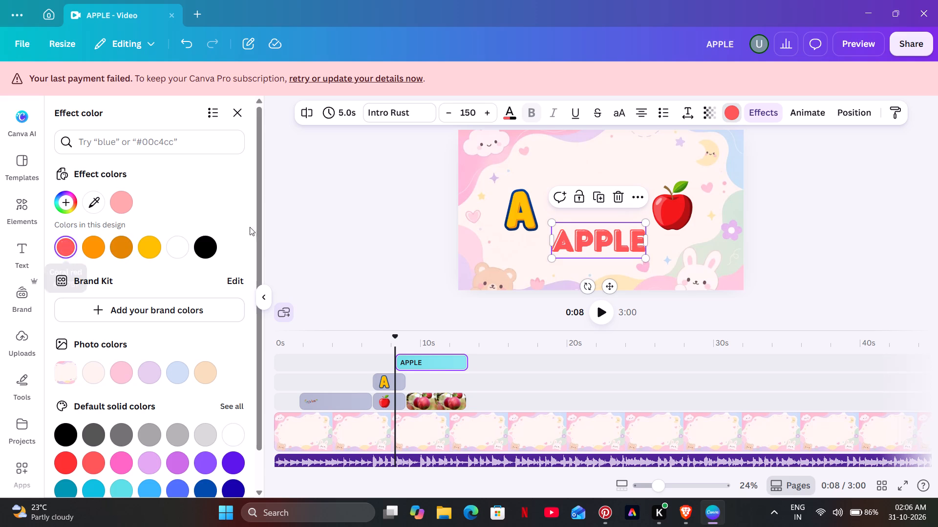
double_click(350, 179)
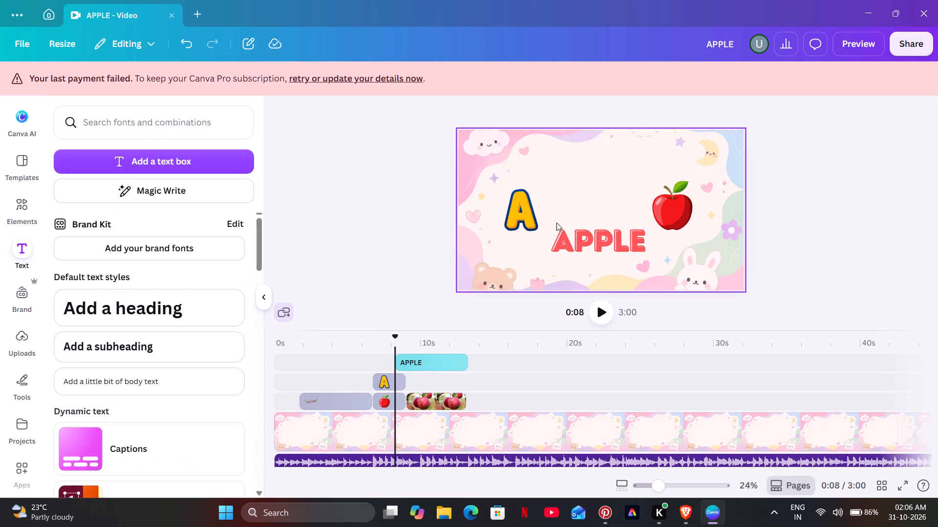
Change the APPLE text's letter colour to orange #ffbf00.
left_click(572, 233)
left_click(572, 234)
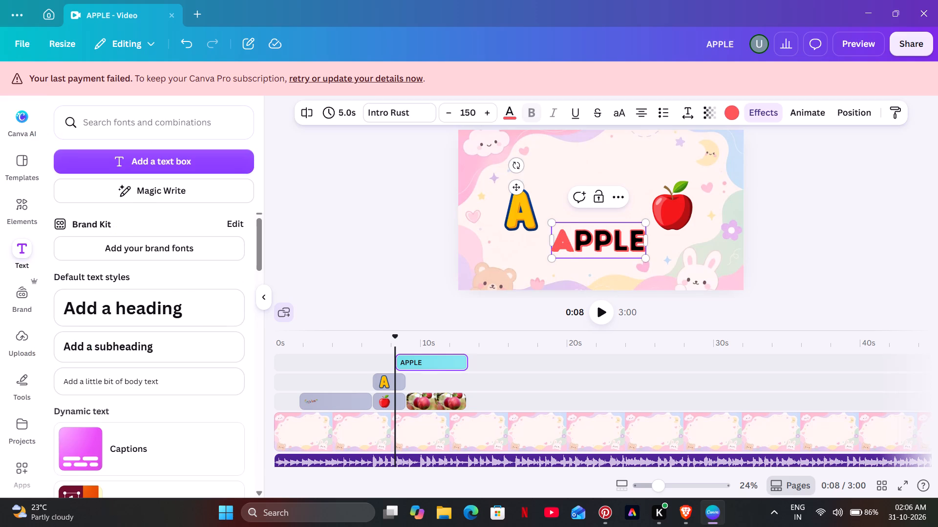
left_click_drag(572, 239, 559, 245)
left_click(511, 114)
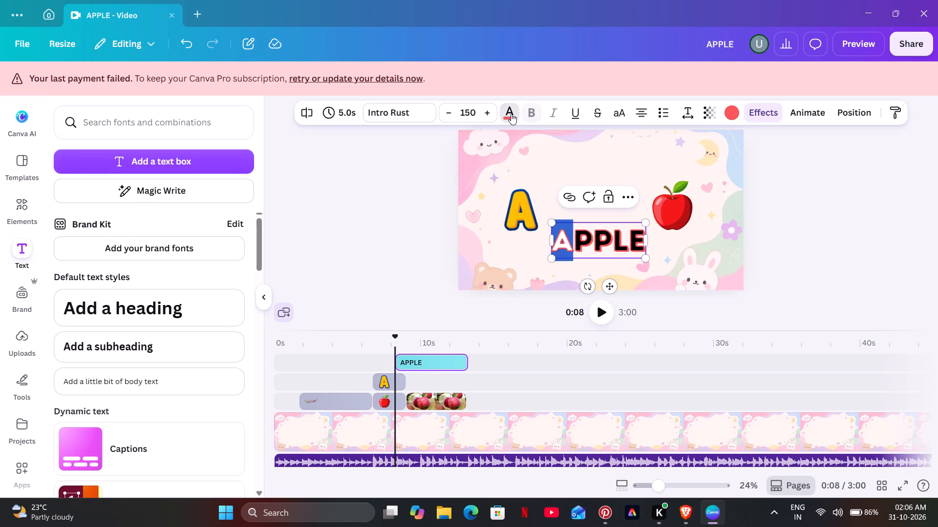
left_click(120, 243)
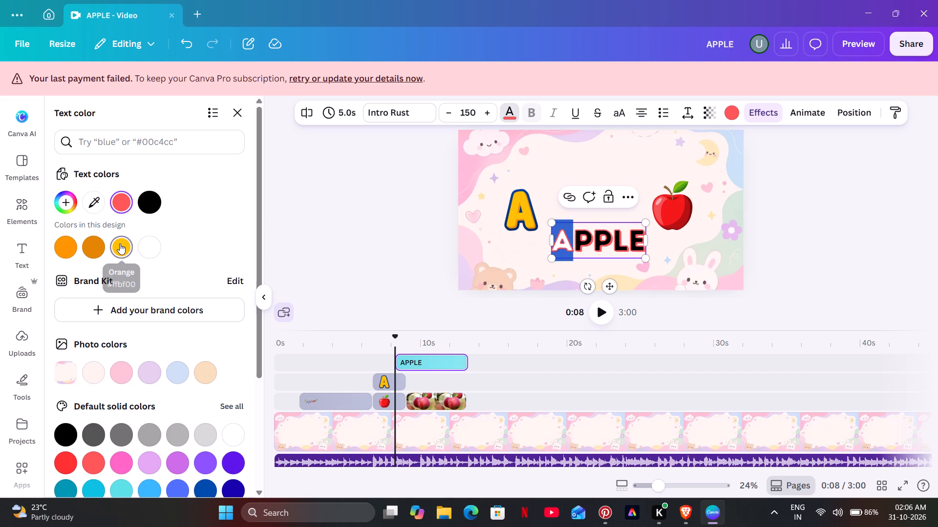
double_click(315, 183)
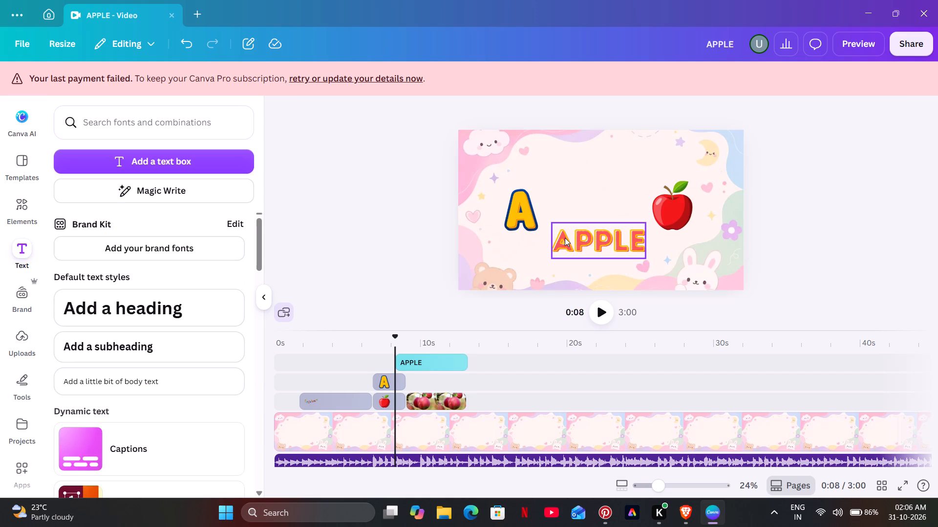
Change the APPLE text's alignment to justified.
left_click(638, 241)
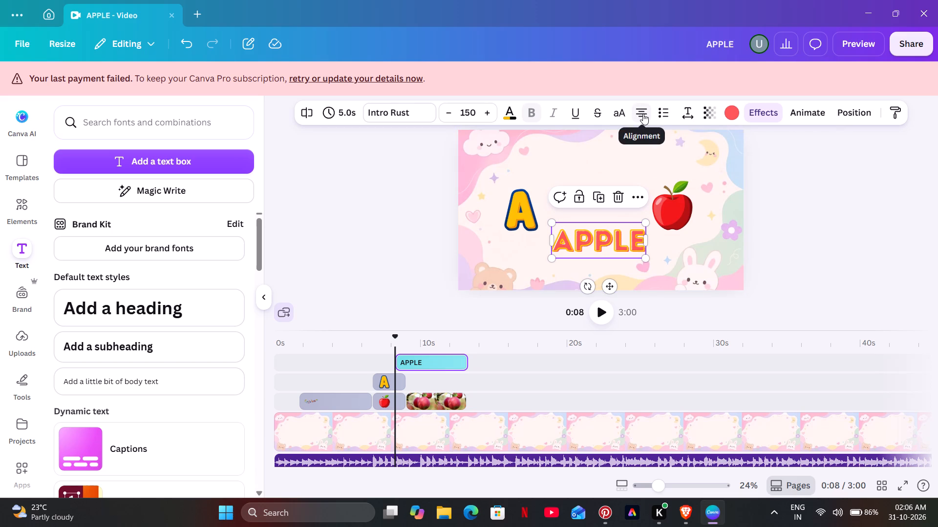
left_click(643, 114)
left_click(643, 114)
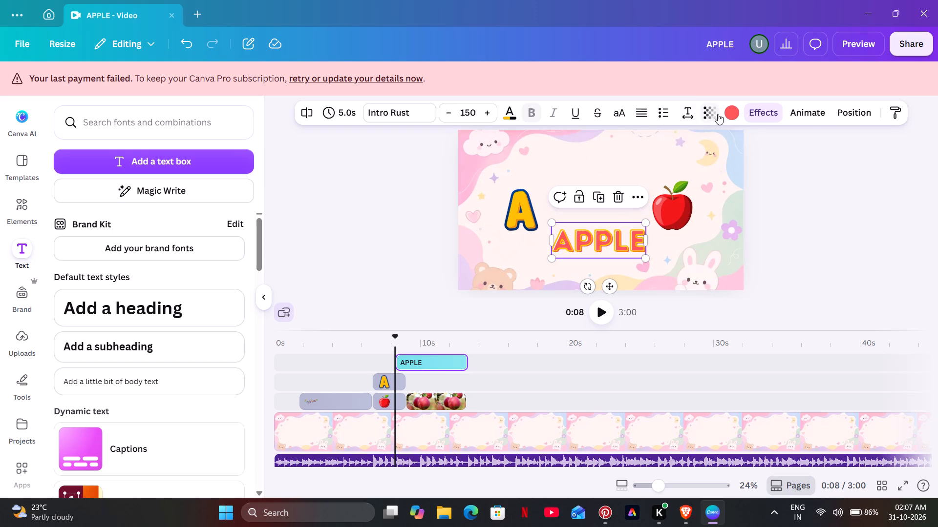
Increase the APPLE text's line spacing to 1.7.
left_click(696, 114)
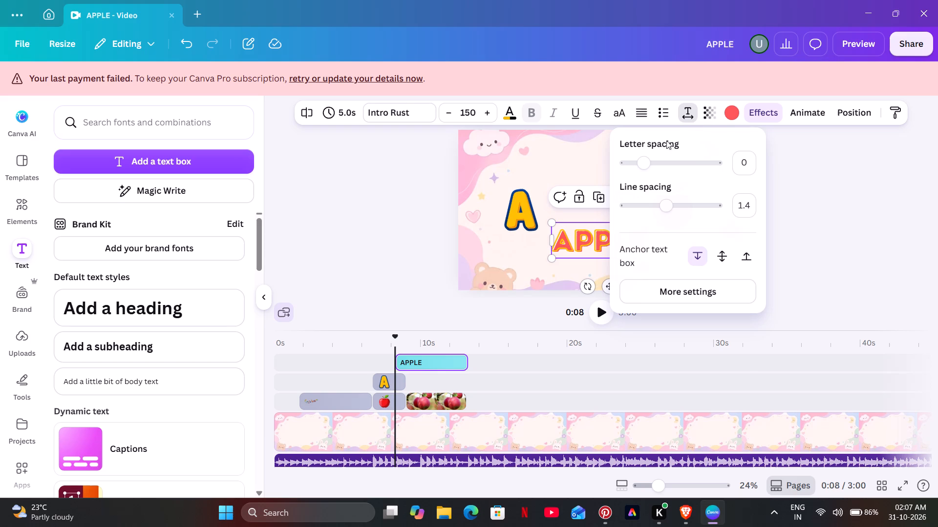
left_click_drag(662, 199, 672, 200)
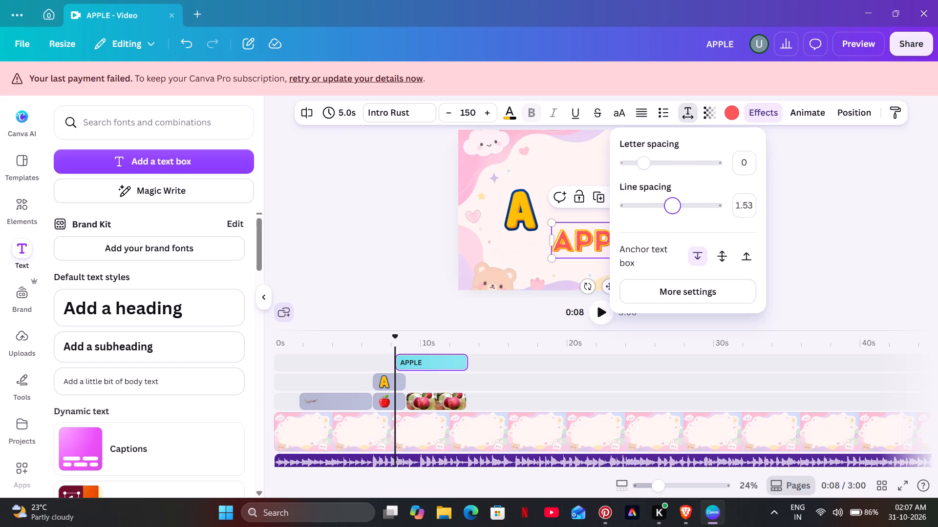
left_click_drag(672, 200, 680, 200)
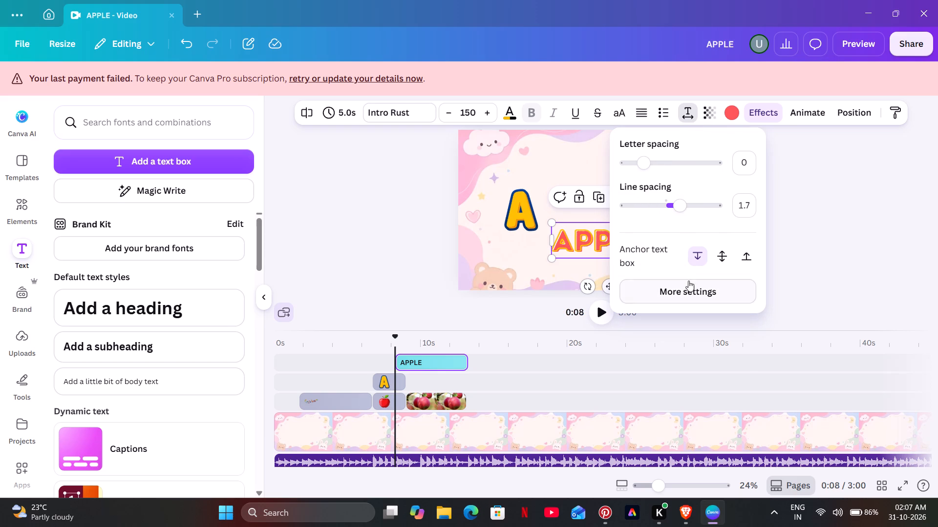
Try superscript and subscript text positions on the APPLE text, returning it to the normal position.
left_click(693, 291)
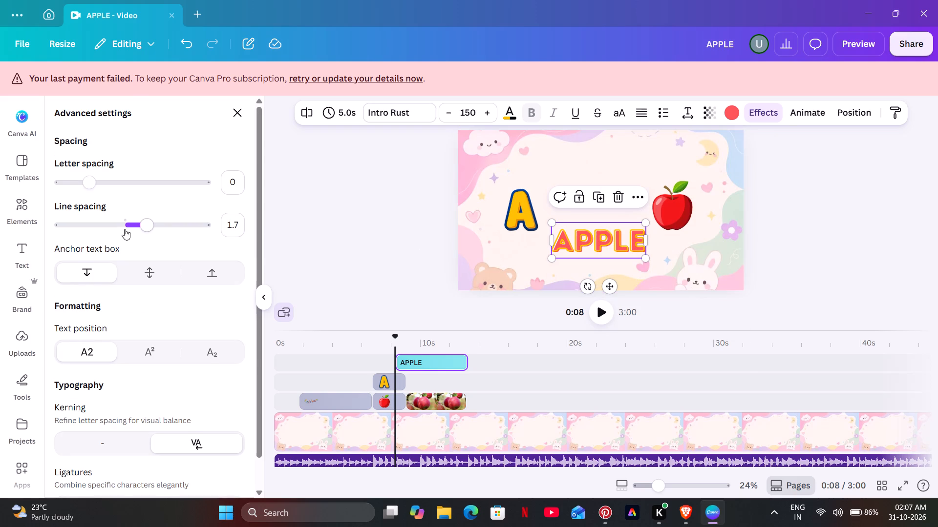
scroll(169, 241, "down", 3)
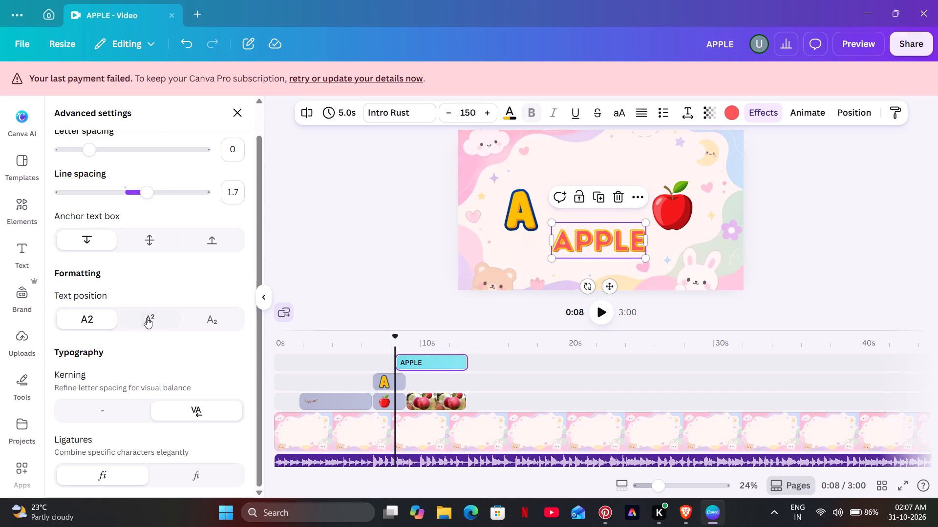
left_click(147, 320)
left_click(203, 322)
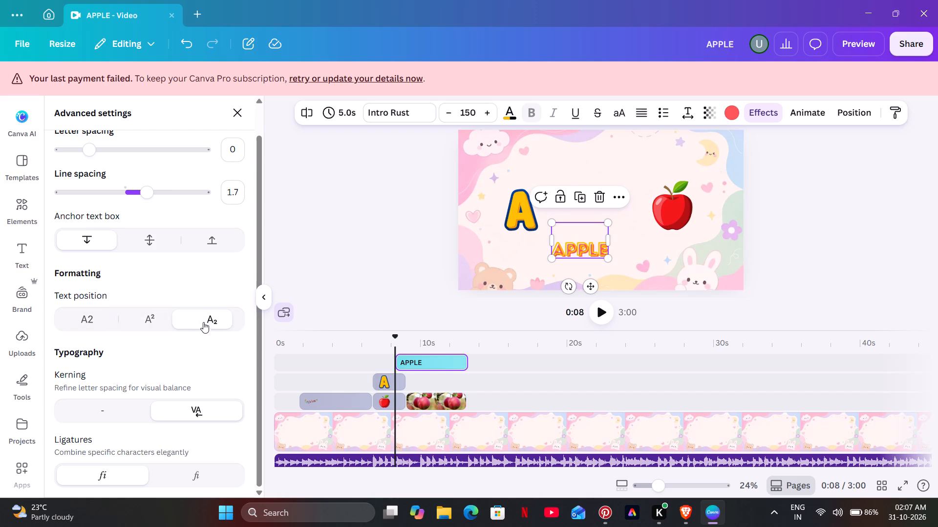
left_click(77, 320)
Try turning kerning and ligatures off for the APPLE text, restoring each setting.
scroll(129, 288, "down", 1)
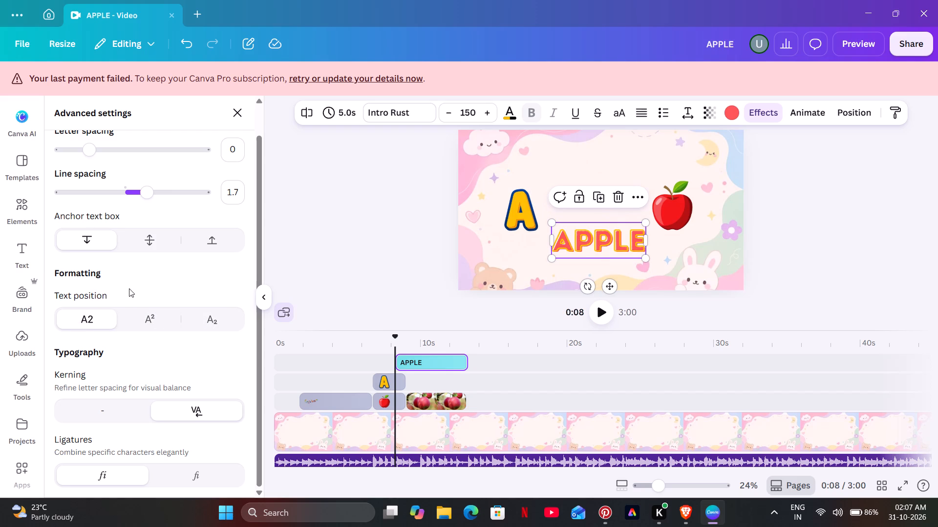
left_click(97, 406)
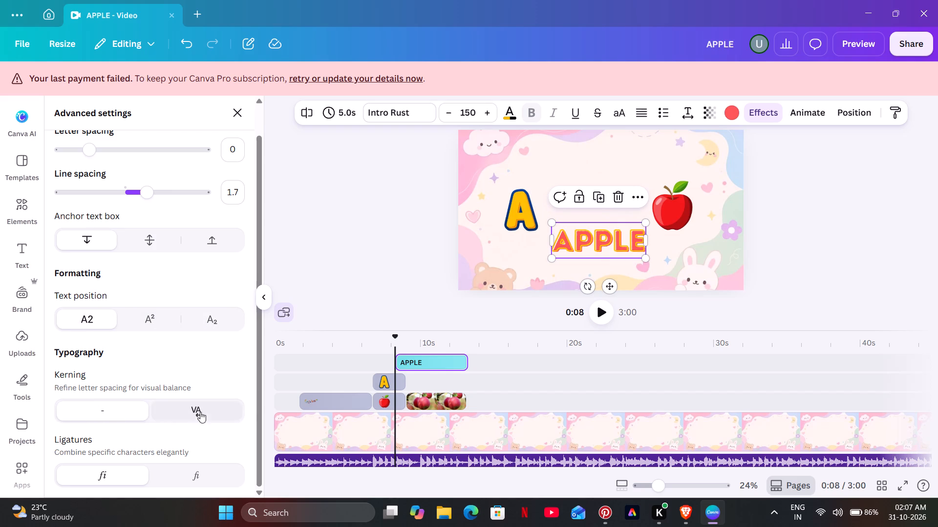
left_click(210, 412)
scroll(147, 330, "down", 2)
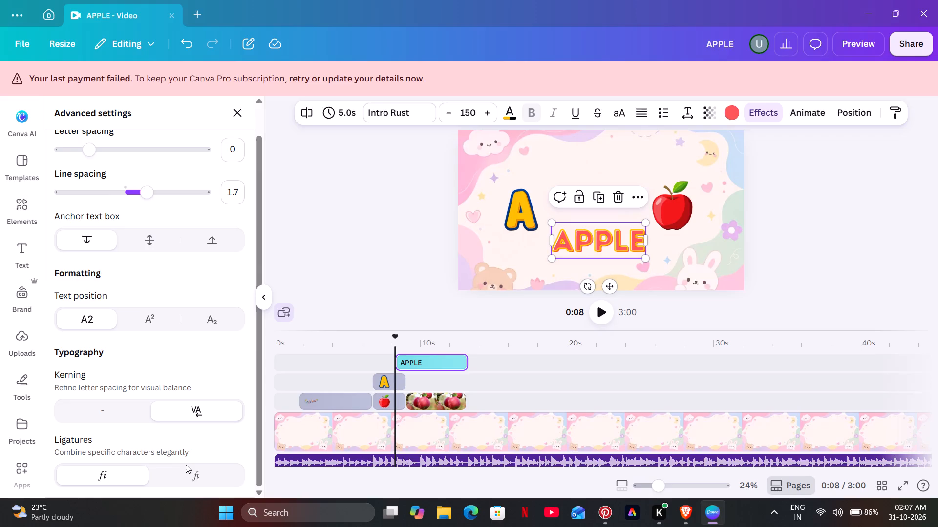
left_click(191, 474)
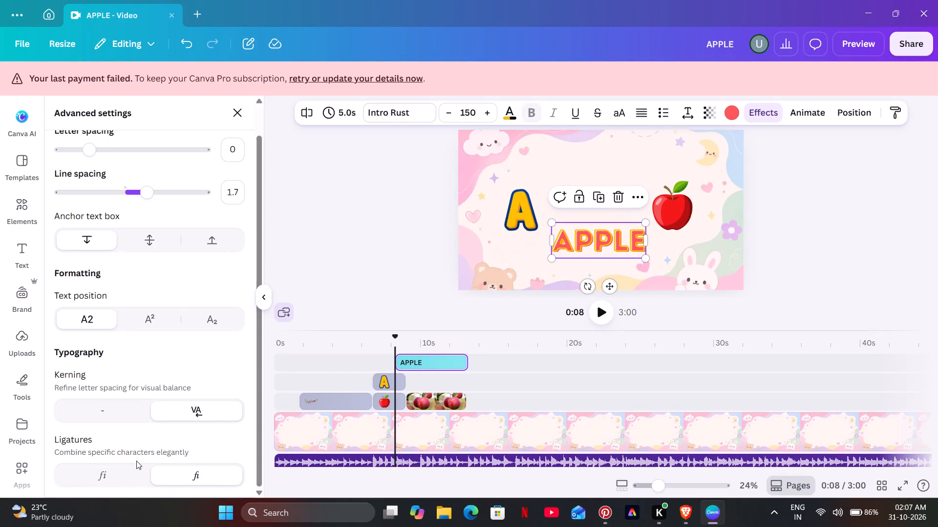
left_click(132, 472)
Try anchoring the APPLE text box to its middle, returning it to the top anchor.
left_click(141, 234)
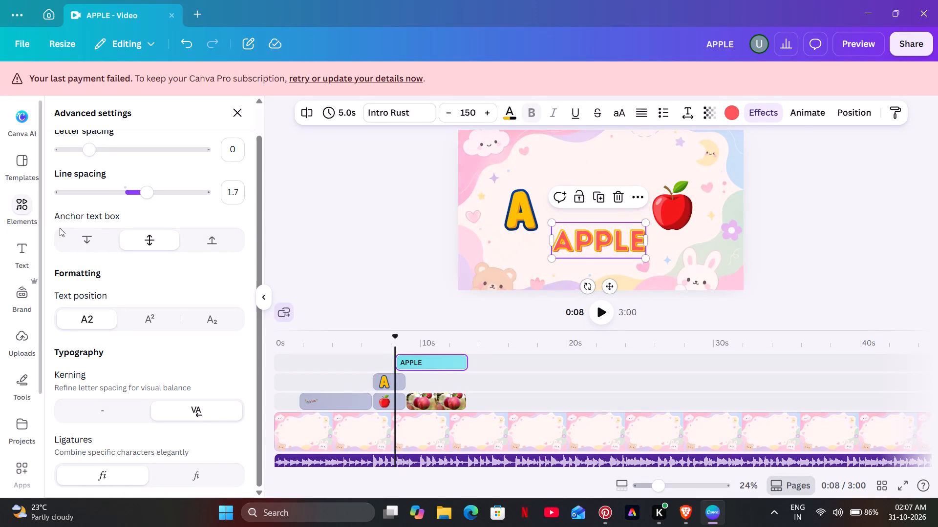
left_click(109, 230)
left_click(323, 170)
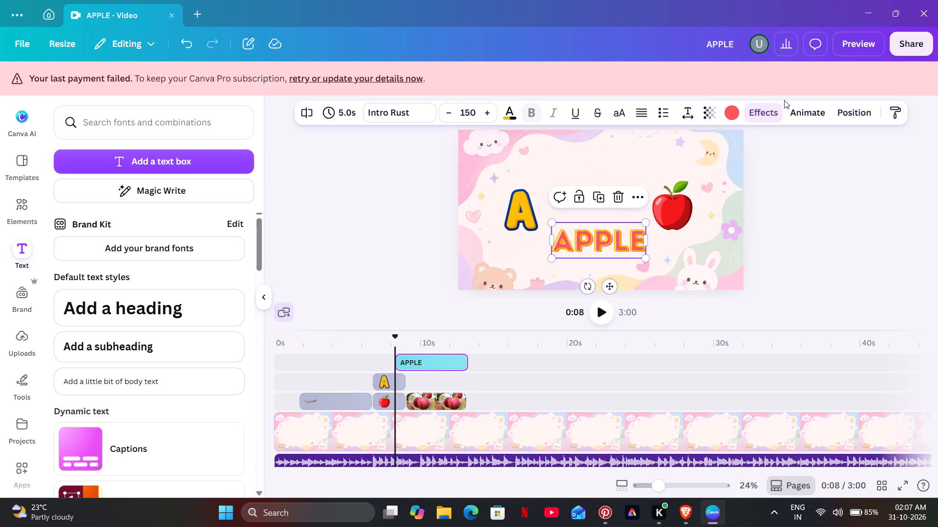
Apply the Skate animation to the APPLE text for both enter and exit.
left_click(796, 116)
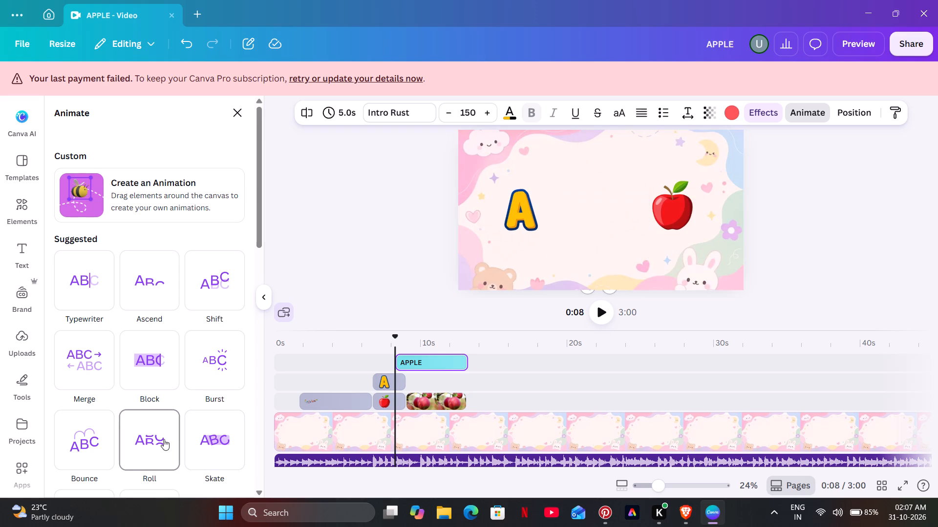
left_click(208, 434)
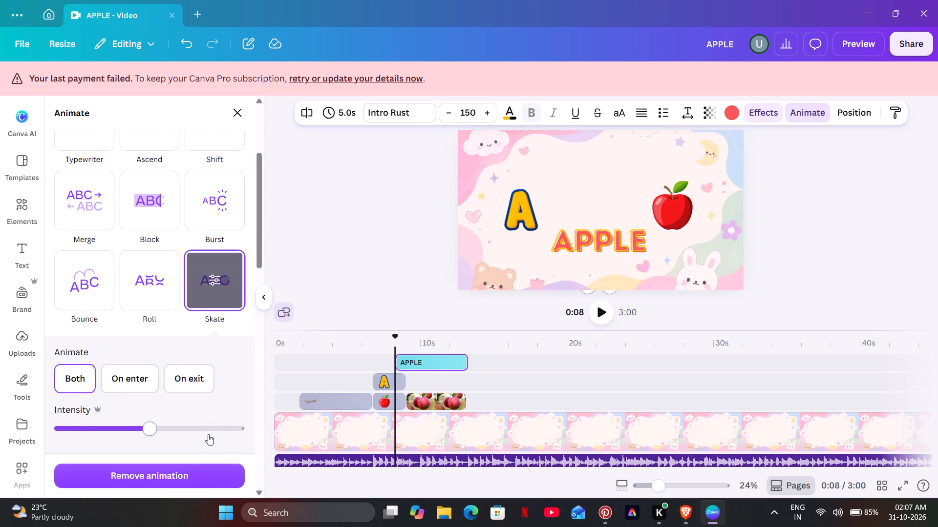
Move the APPLE text slightly lower, between the letter A and the apple graphic.
left_click_drag(604, 243, 600, 246)
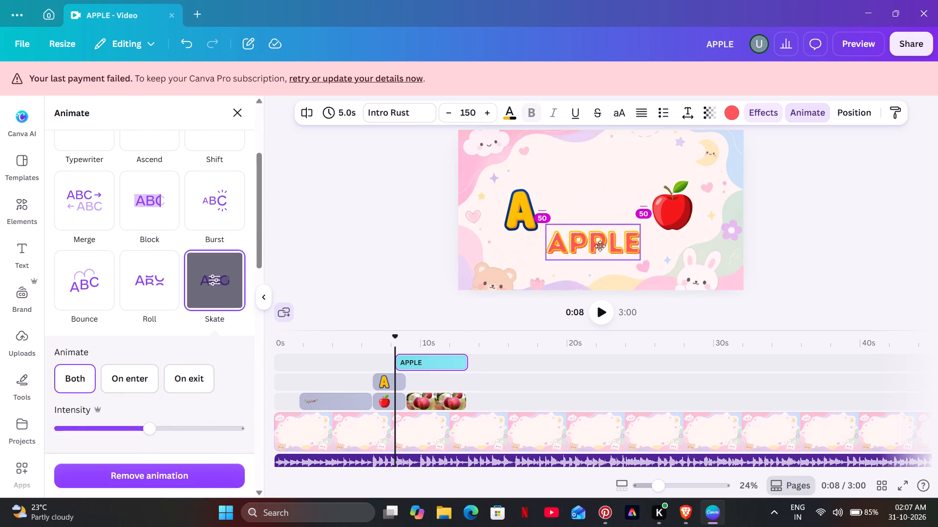
left_click_drag(600, 246, 602, 245)
left_click_drag(602, 245, 604, 248)
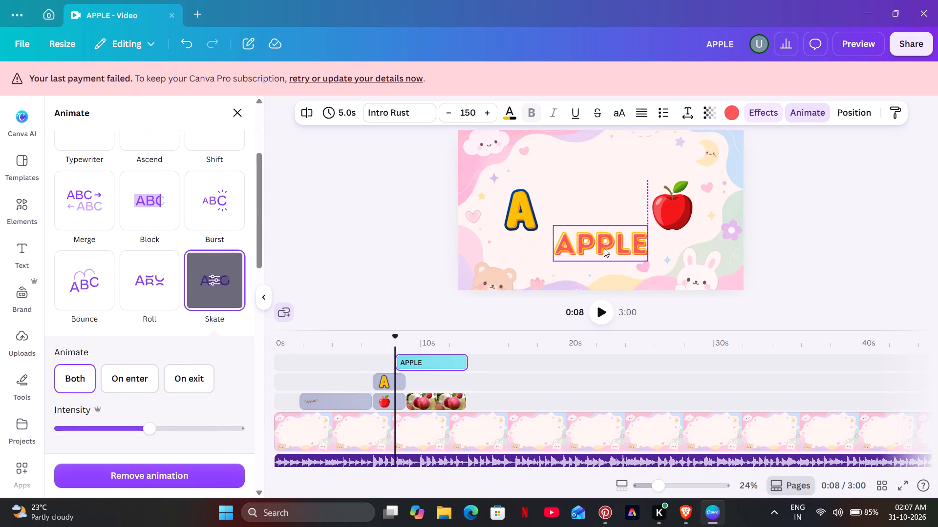
left_click(380, 261)
Enlarge the apple graphic slightly and nudge it into place above the end of the APPLE text.
left_click(675, 219)
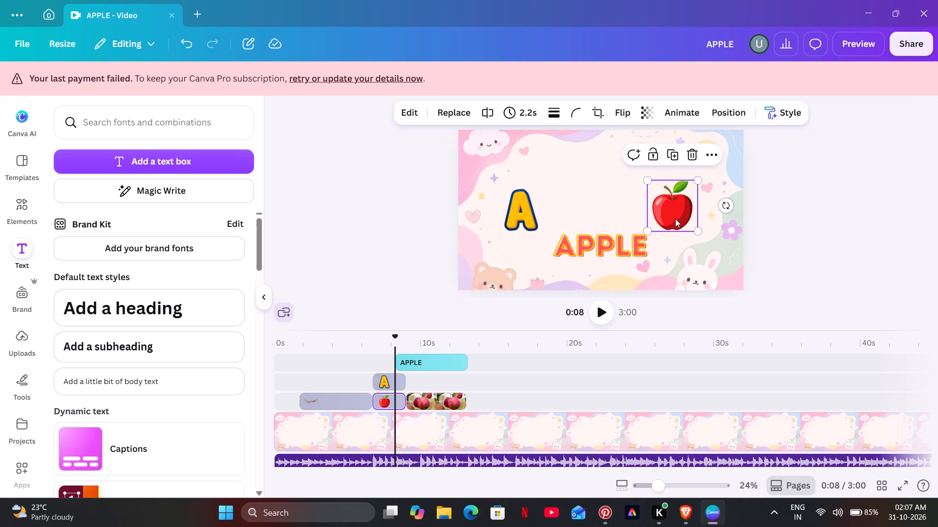
left_click_drag(649, 179, 643, 176)
left_click_drag(677, 203, 682, 205)
Enlarge the letter A graphic slightly and reposition it roughly level with the apple graphic.
left_click(532, 220)
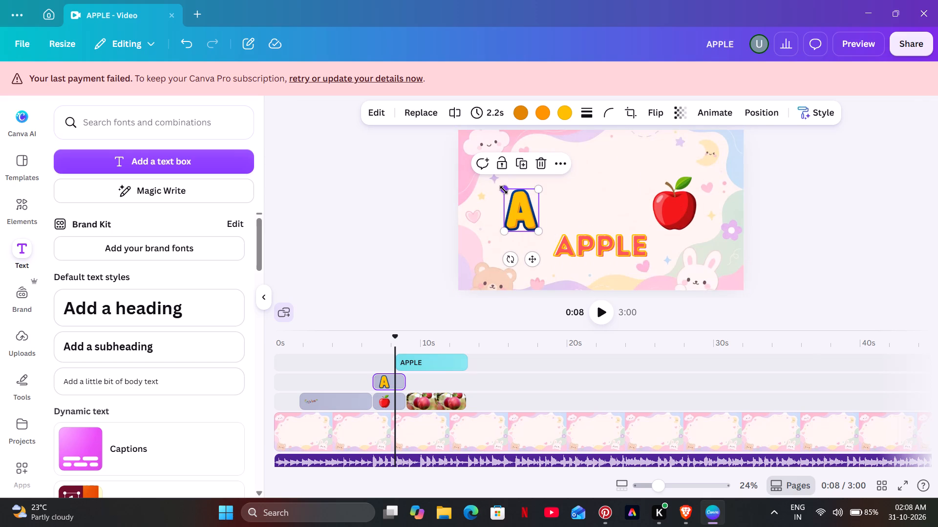
left_click_drag(504, 191, 497, 185)
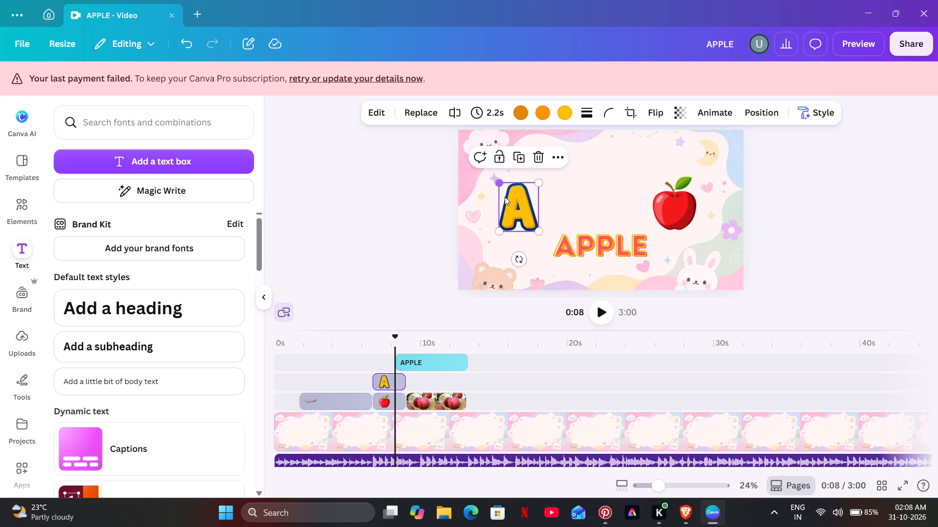
left_click_drag(517, 204, 522, 205)
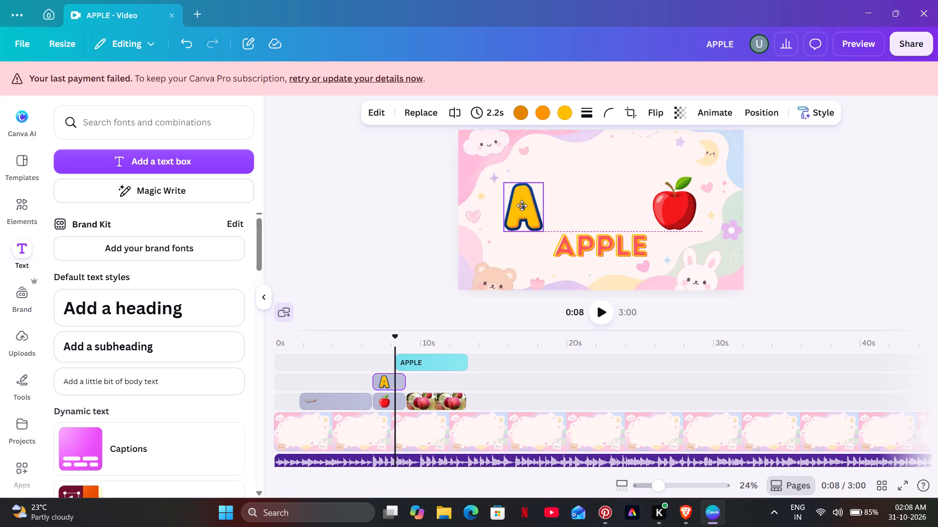
left_click_drag(522, 205, 522, 206)
left_click(450, 214)
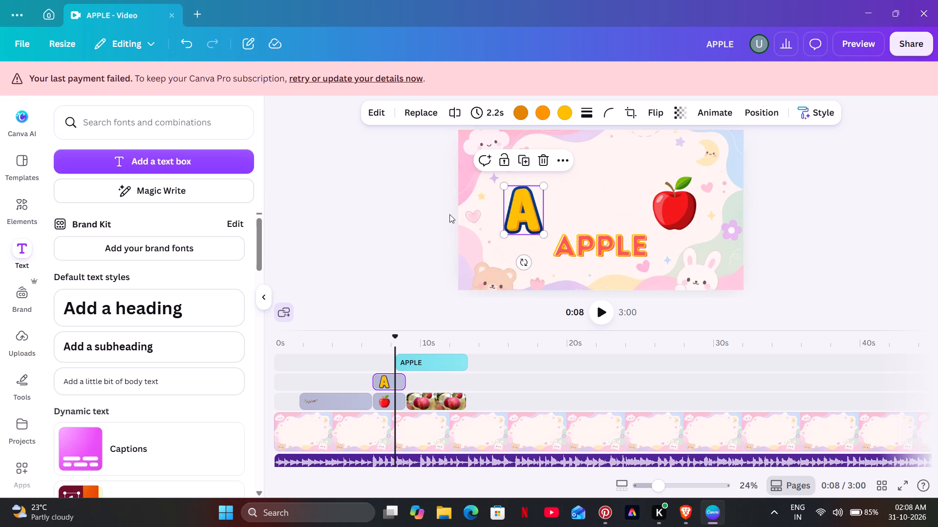
Try several effect colours on the APPLE text and settle on light purple.
left_click(591, 256)
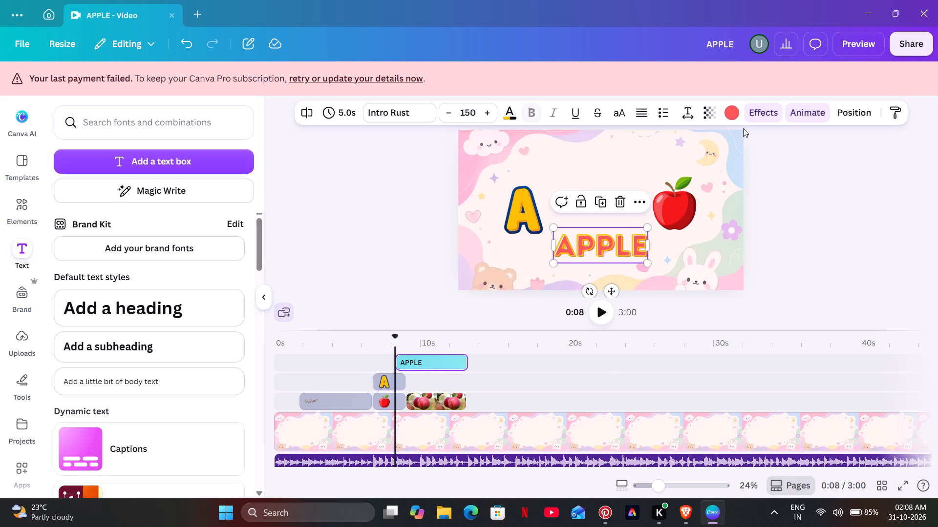
left_click(739, 117)
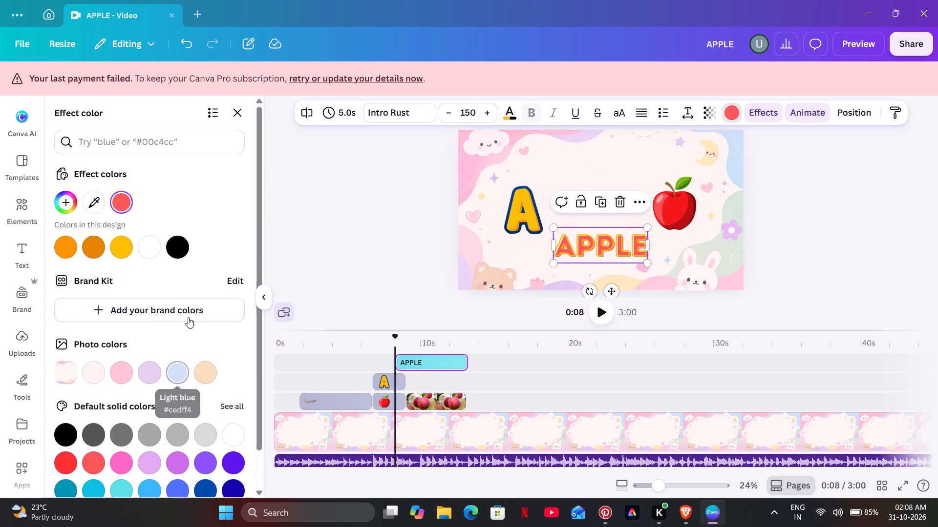
scroll(172, 324, "down", 6)
left_click(176, 418)
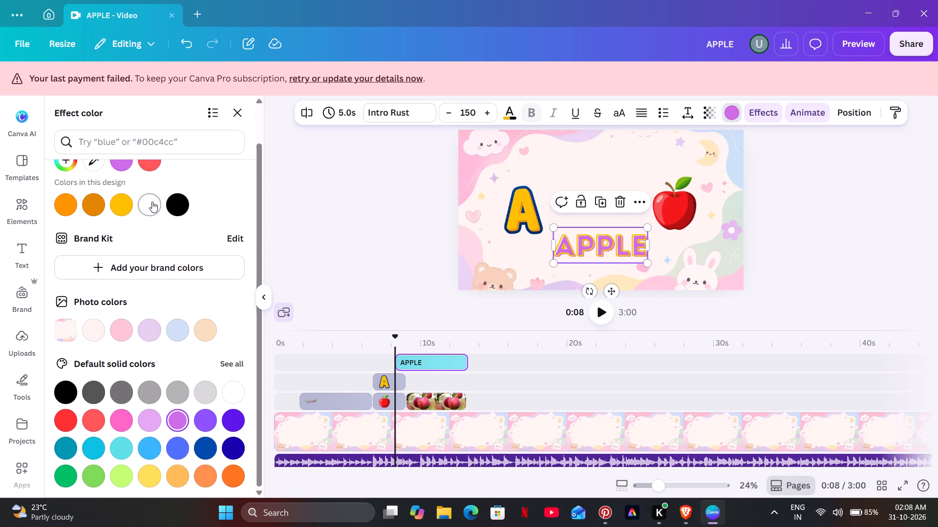
left_click(180, 205)
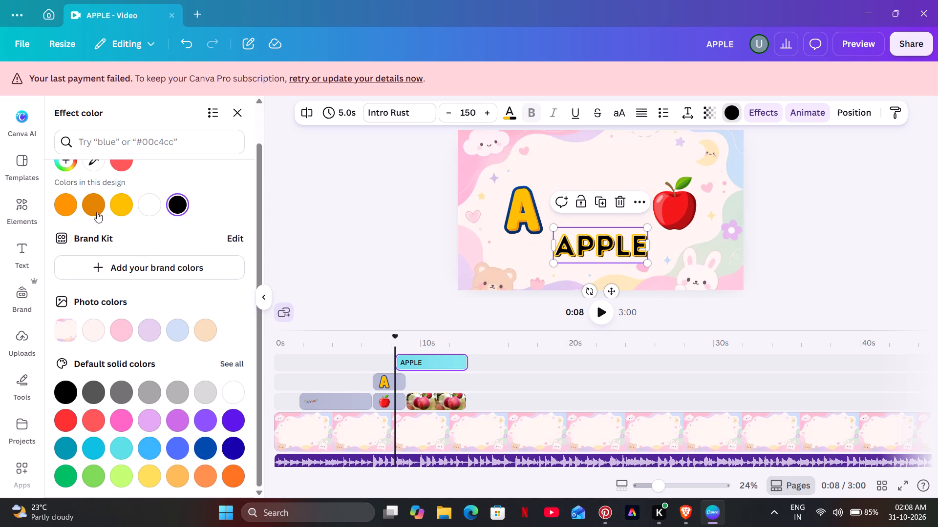
left_click(62, 213)
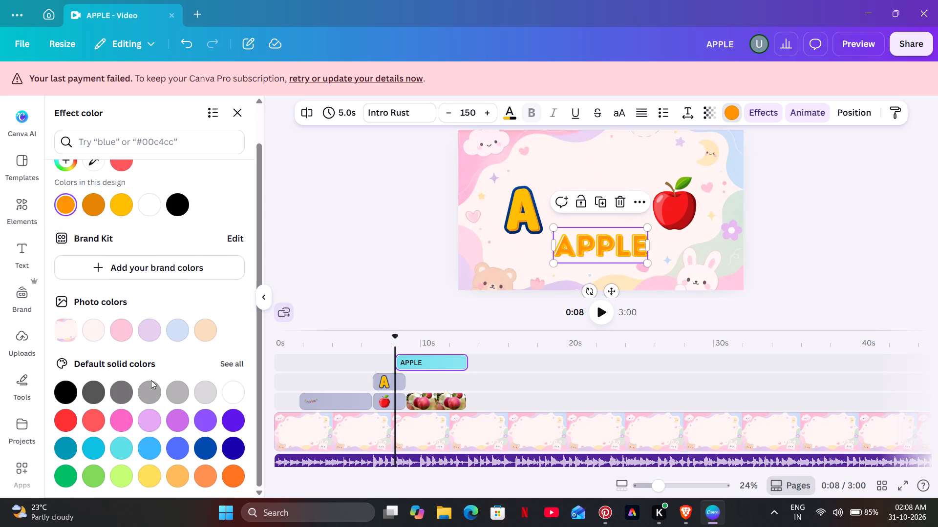
left_click(150, 423)
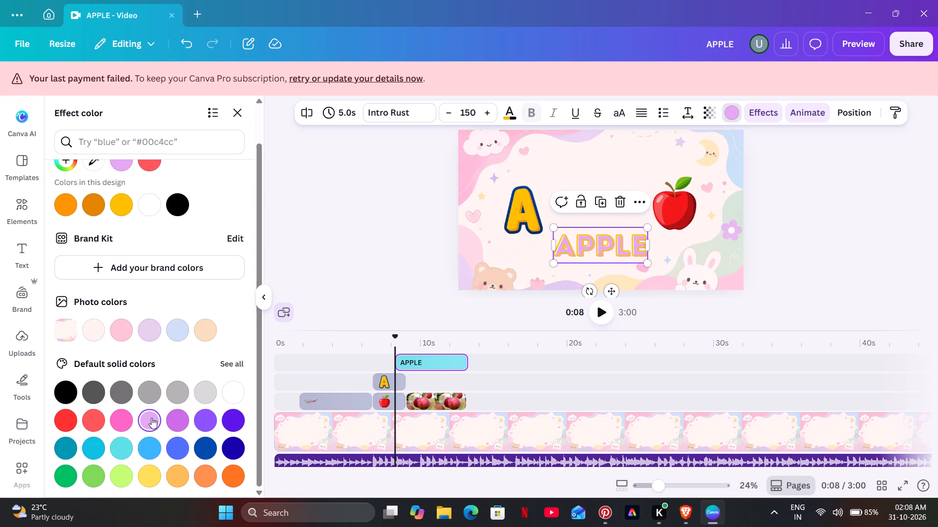
Try several text colours on the APPLE text and settle on red for its outline.
left_click(501, 119)
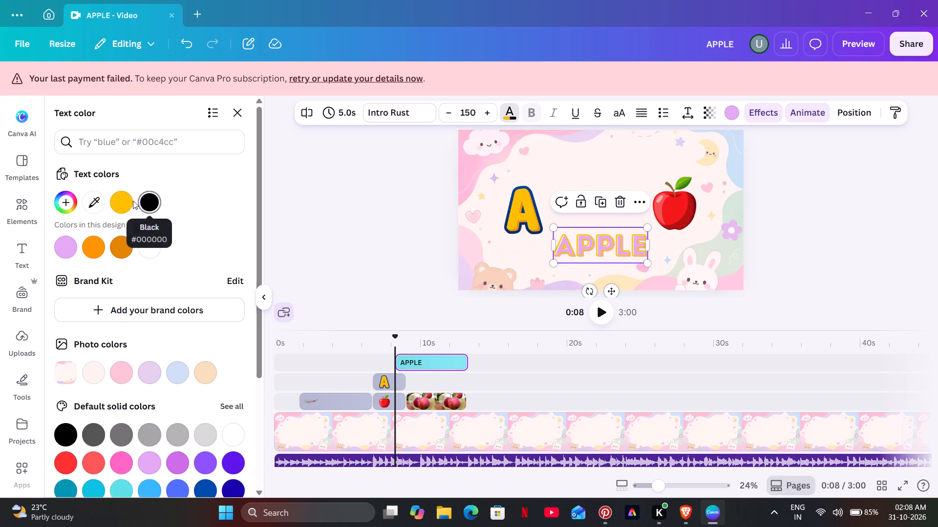
left_click(123, 381)
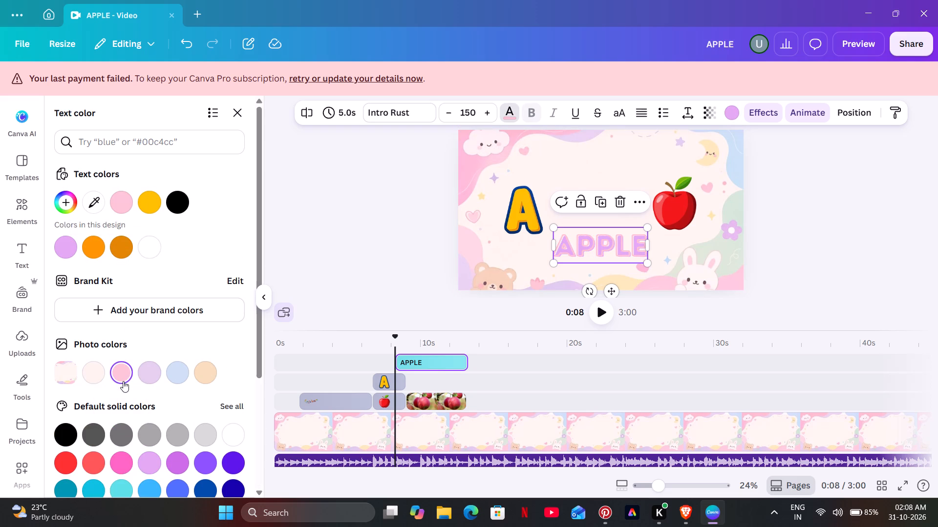
left_click(202, 371)
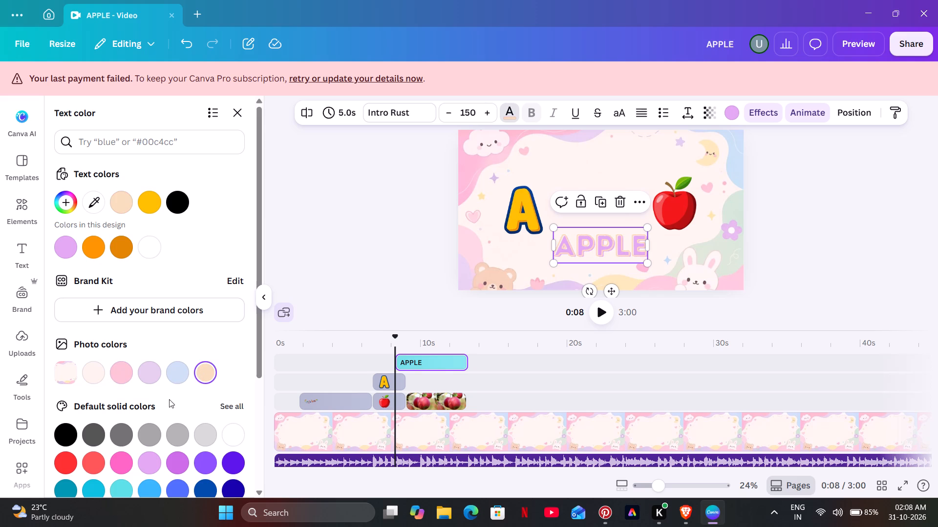
left_click(153, 466)
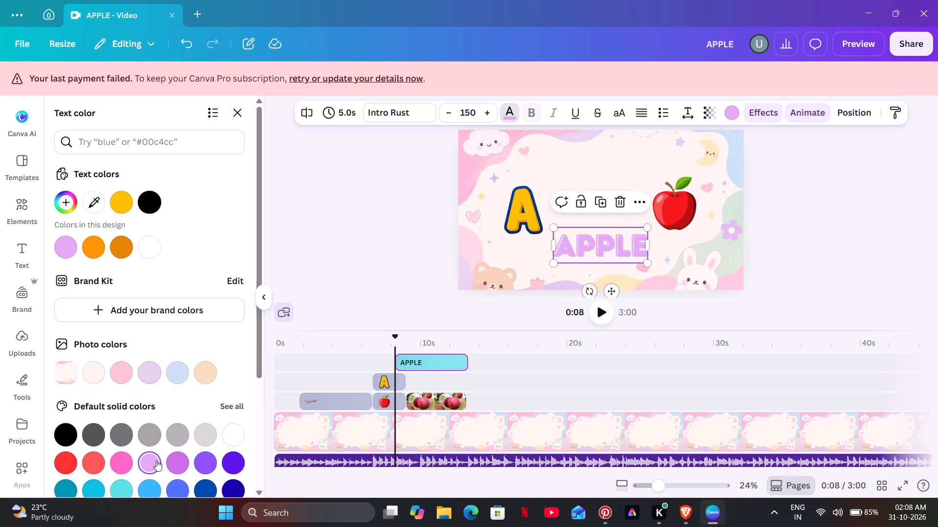
left_click(123, 460)
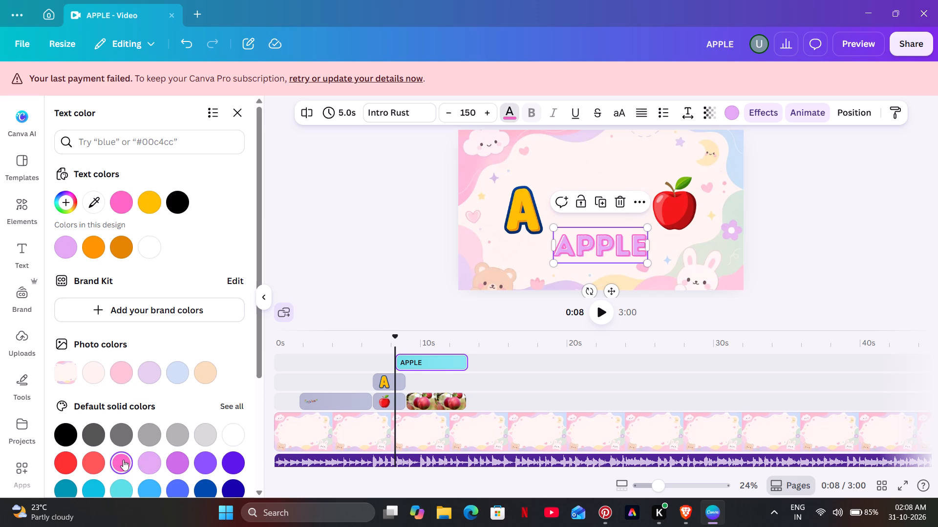
left_click(70, 468)
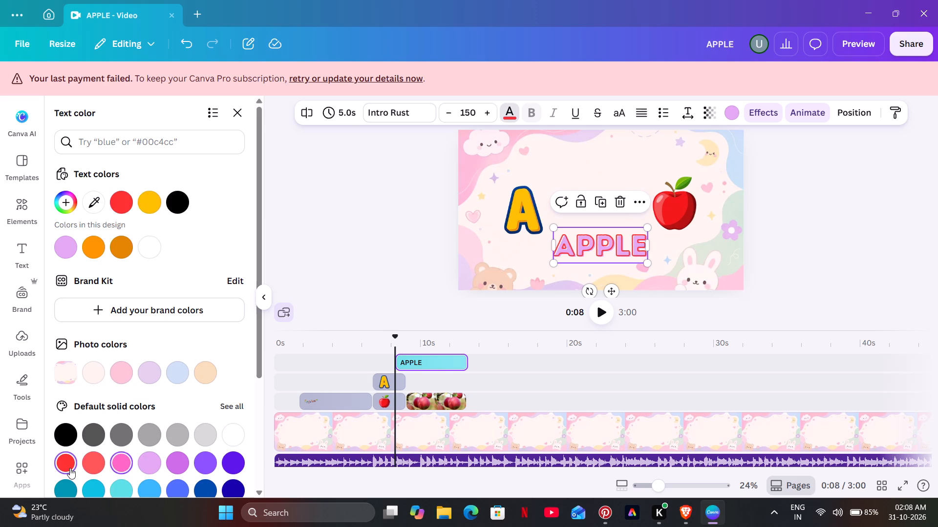
double_click(377, 238)
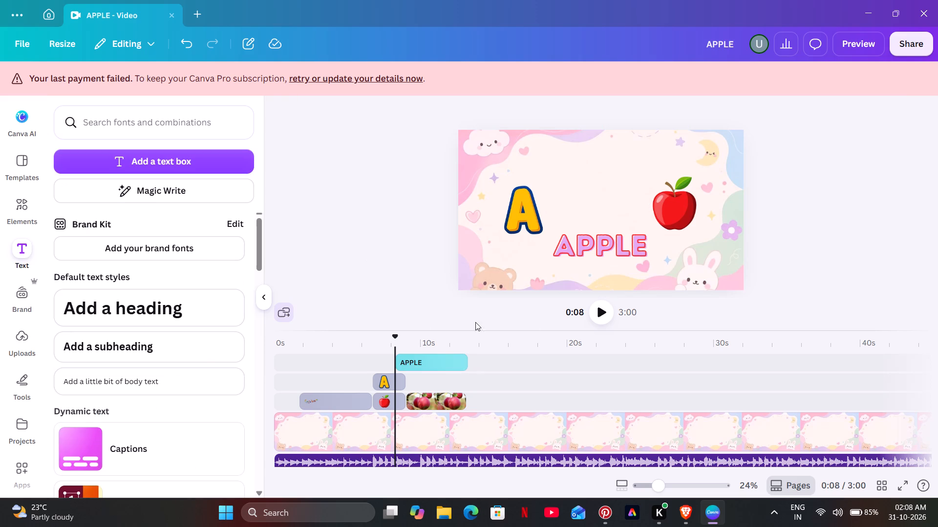
Nudge the APPLE text slightly lower and centre it between the letter A and the apple graphic.
left_click(618, 243)
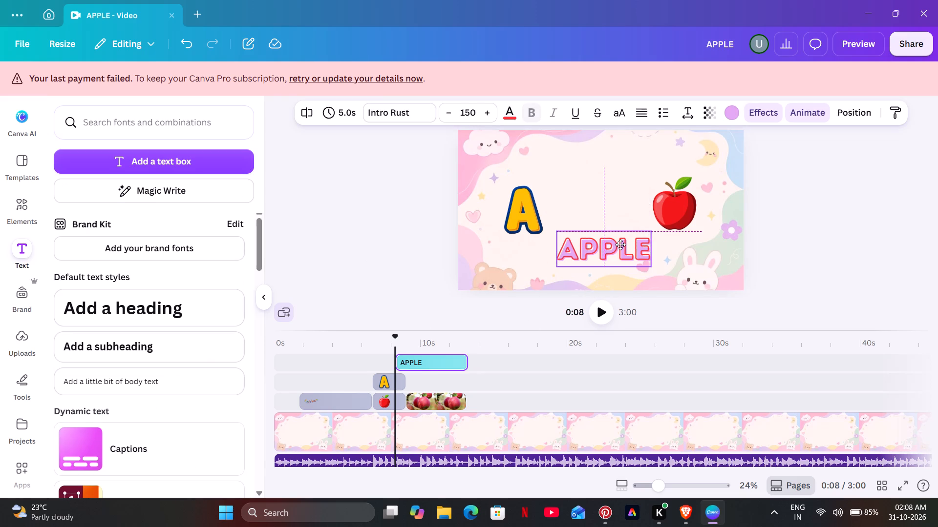
left_click(327, 266)
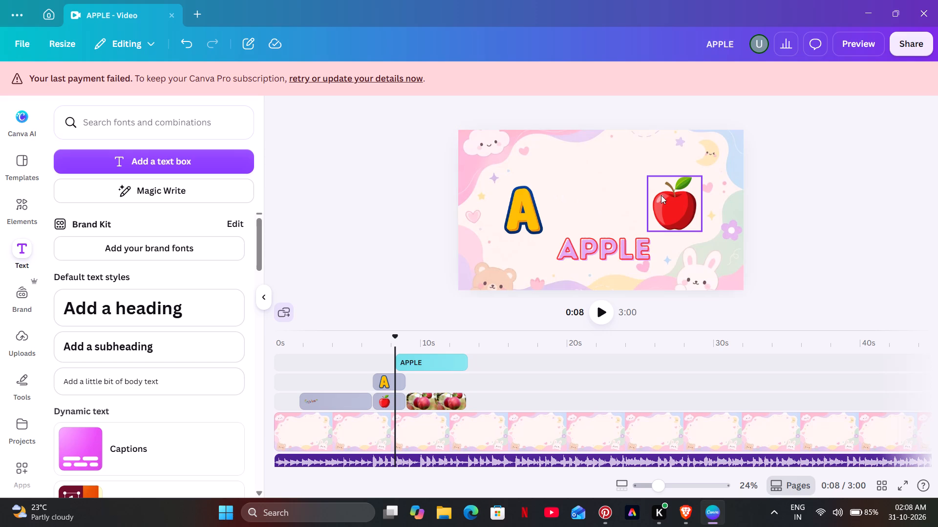
left_click(610, 177)
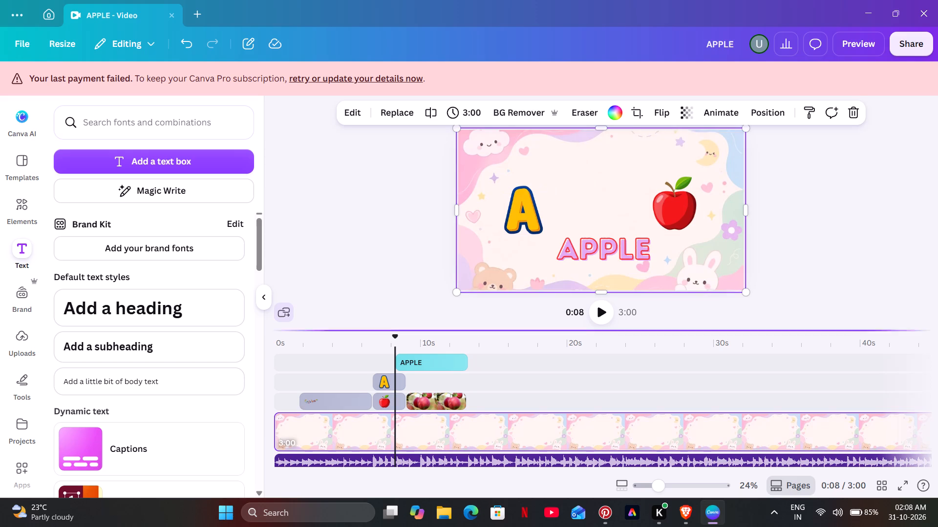
Move the APPLE text clip to start with the letter A clip and shorten it to 2.2 s.
left_click_drag(449, 358, 427, 358)
left_click_drag(444, 361, 445, 361)
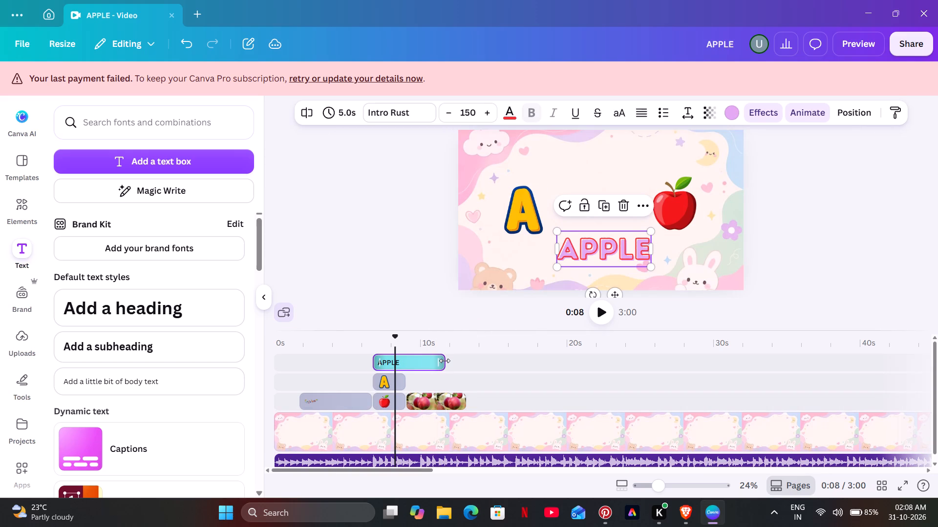
left_click_drag(445, 361, 408, 368)
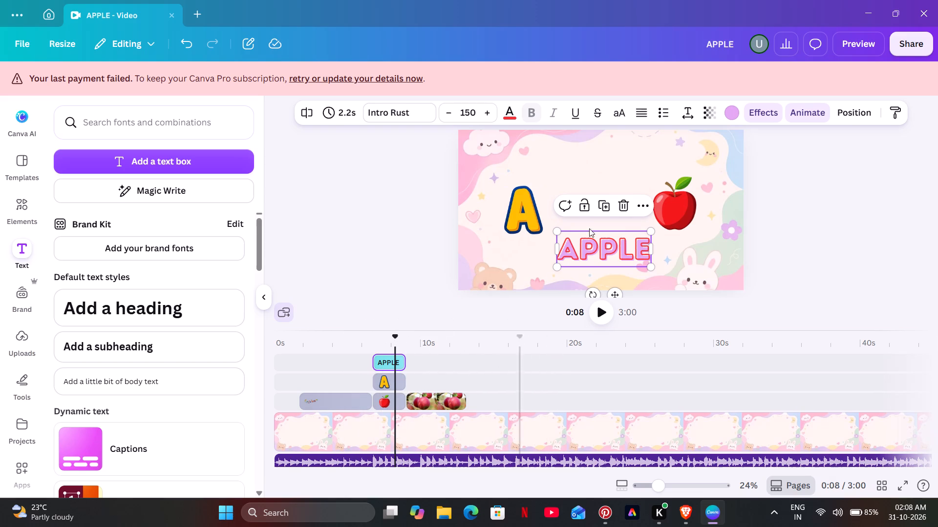
Apply the Tumble animation to the letter A and apple graphics together for both enter and exit.
left_click_drag(713, 171, 565, 205)
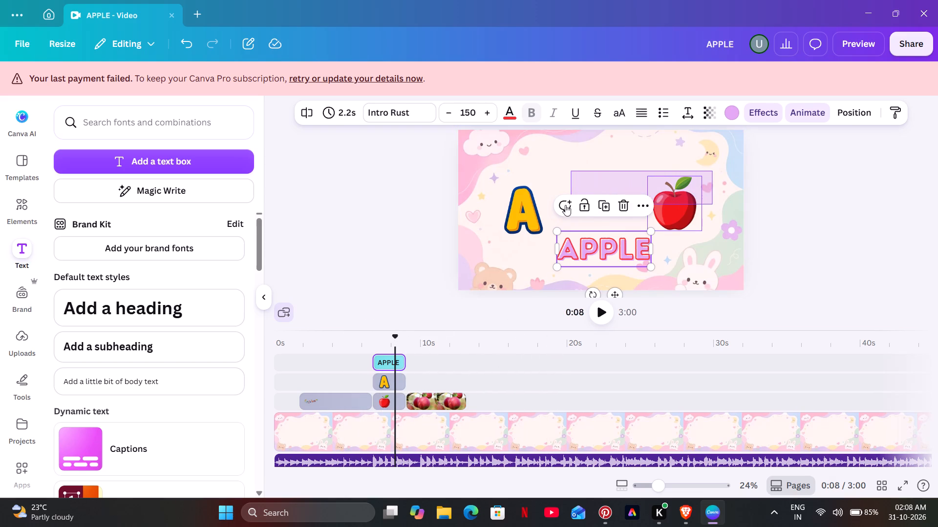
left_click_drag(565, 205, 523, 210)
left_click(655, 117)
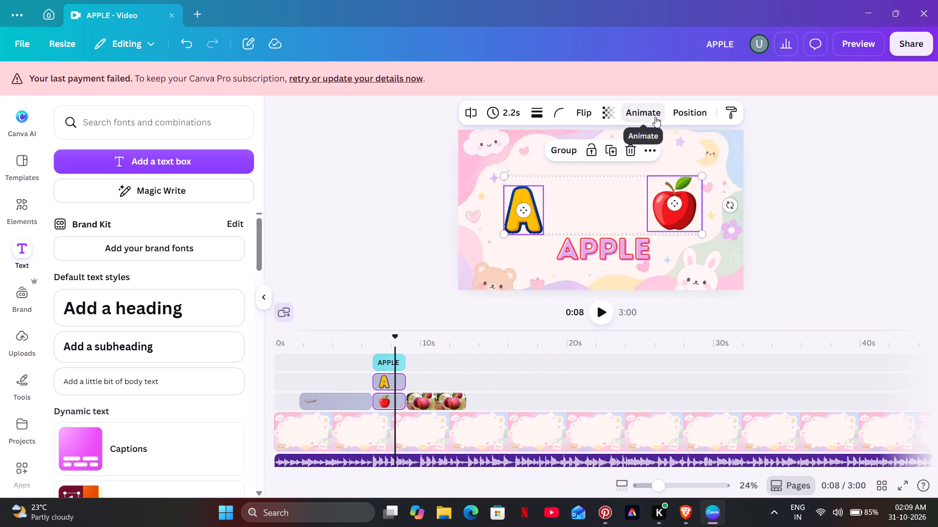
scroll(213, 293, "down", 8)
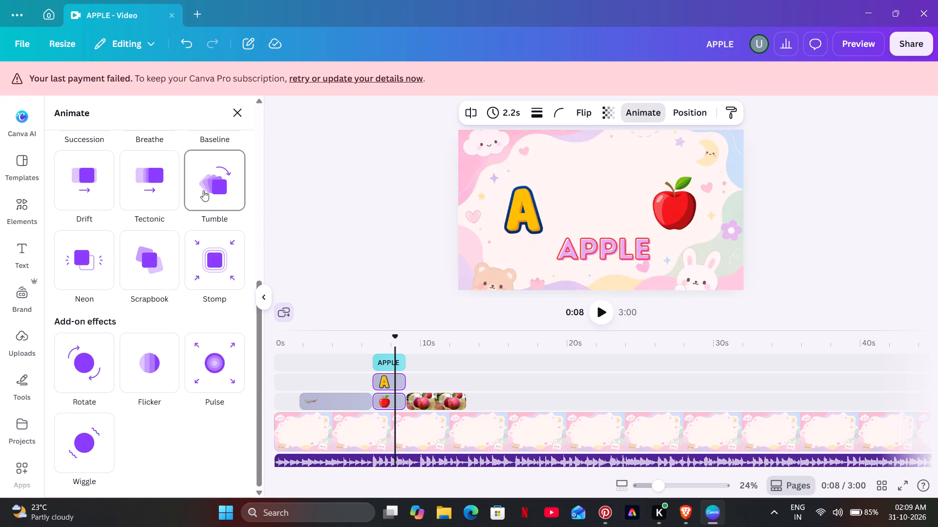
scroll(203, 190, "up", 1)
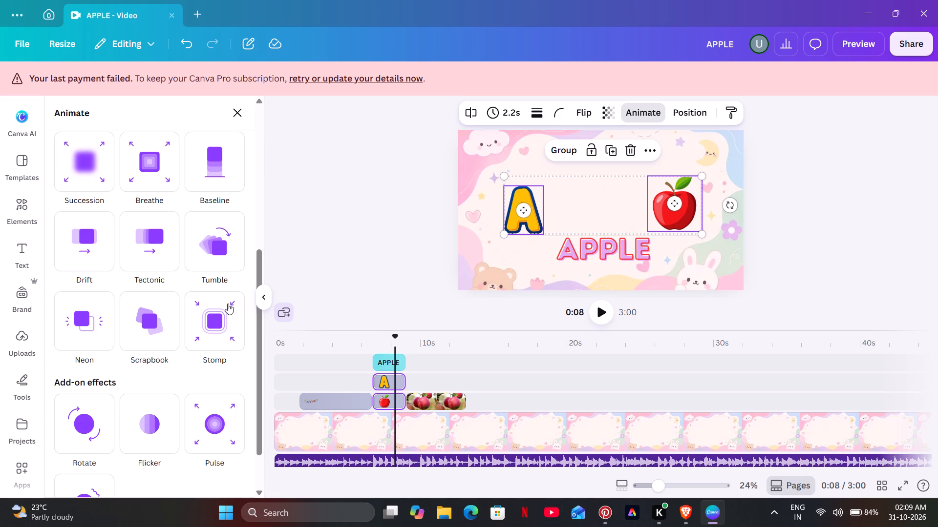
left_click(224, 247)
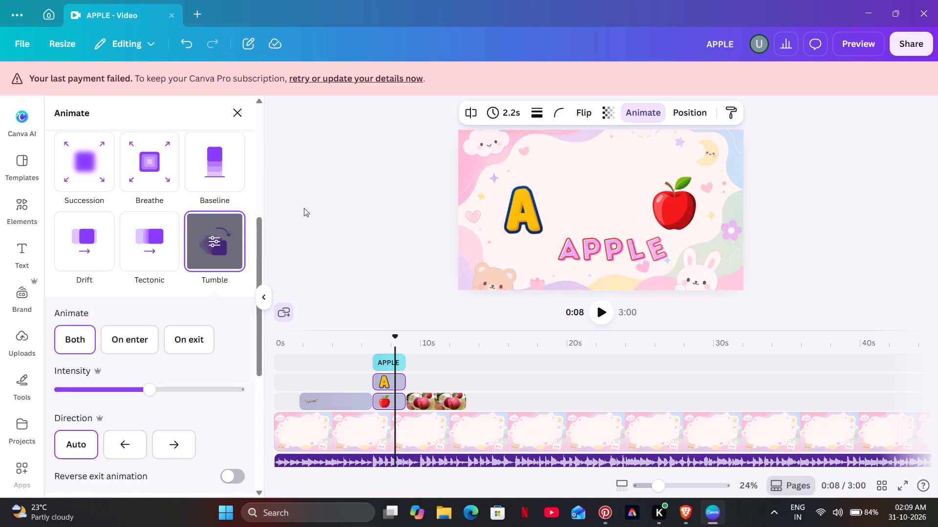
left_click(353, 174)
left_click(353, 174)
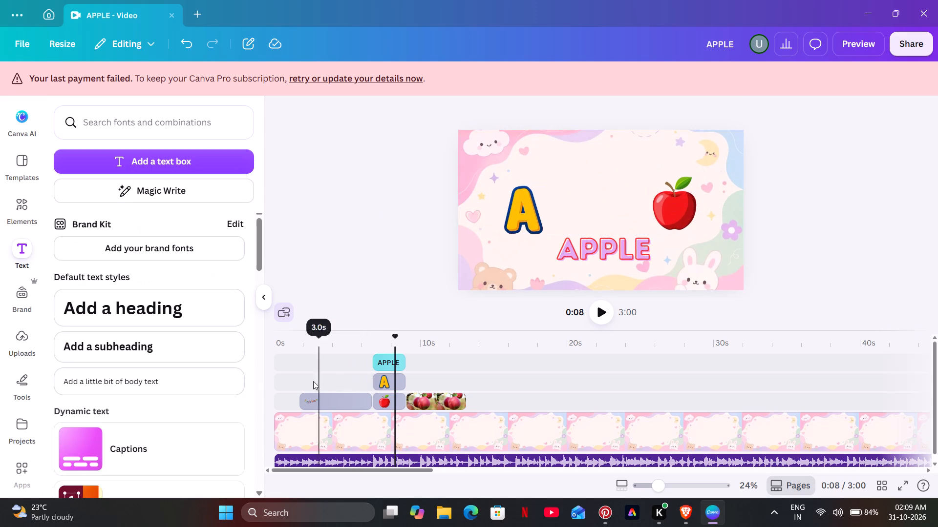
Play the video from about 2 s to check the animations and timing against the song.
left_click(305, 364)
left_click(608, 307)
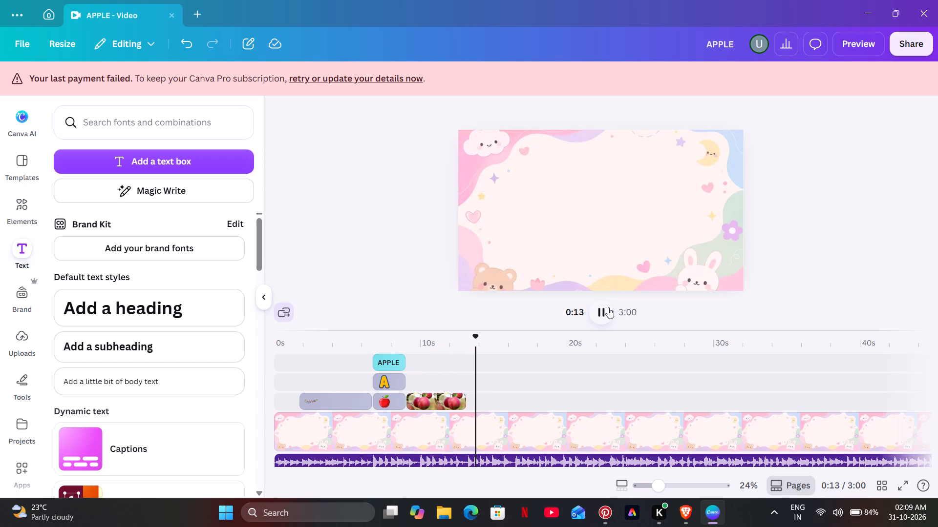
Trim the end of the apple-picking video clip slightly, to 4.0 s.
left_click(462, 400)
left_click(461, 400)
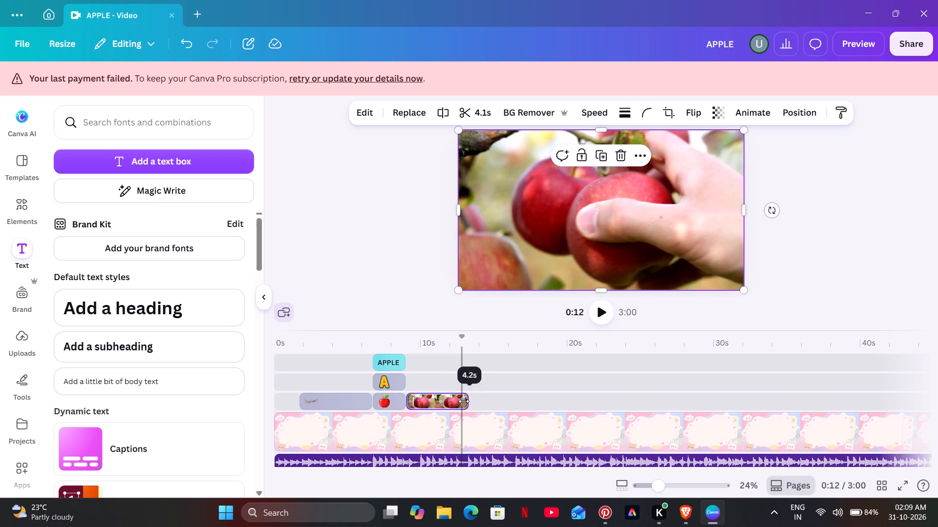
left_click(427, 377)
Play the video from about 6 s to check the APPLE scene and the following apple clip.
left_click(369, 359)
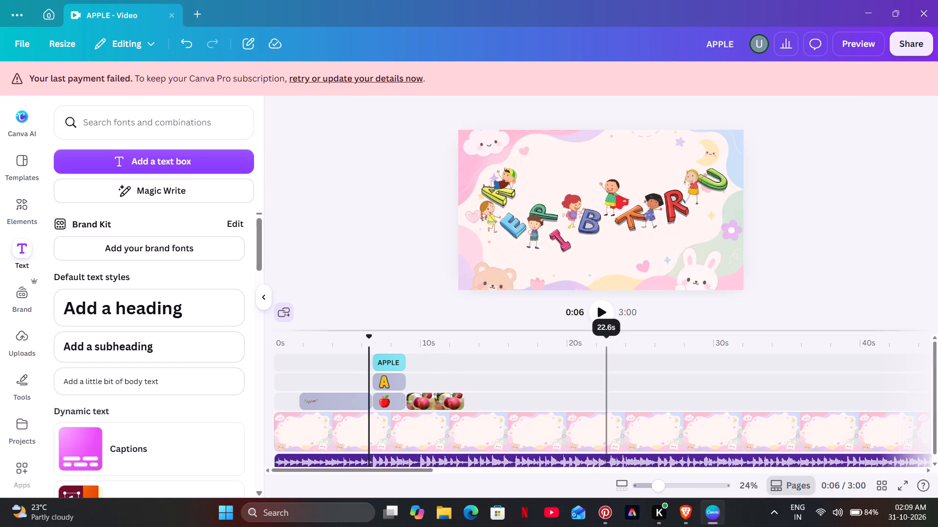
left_click(605, 317)
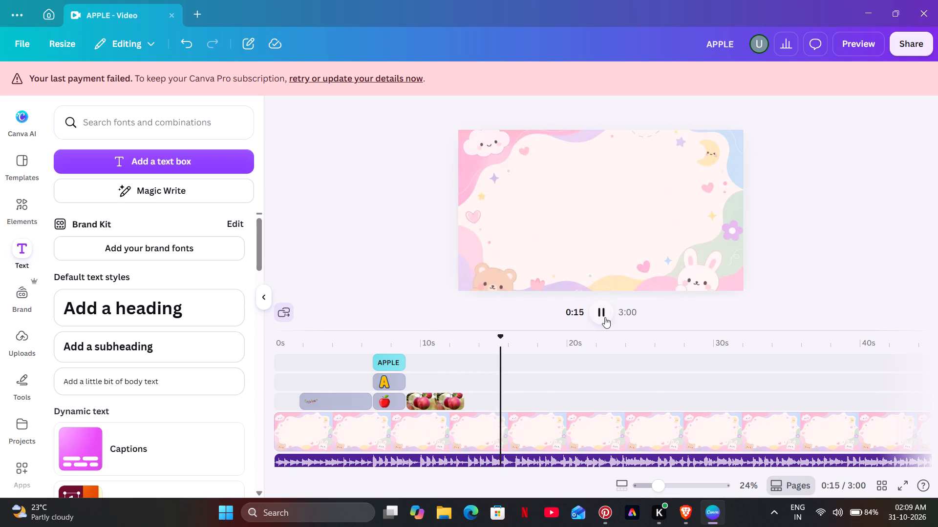
left_click(605, 317)
Trim the start of the apple-picking video clip so that it lasts 3.1 s.
left_click(387, 335)
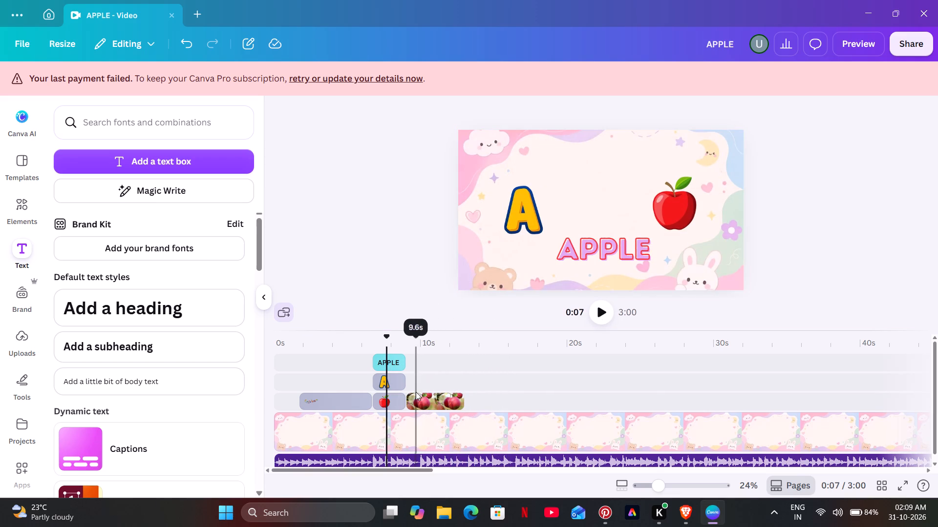
left_click_drag(411, 401, 424, 400)
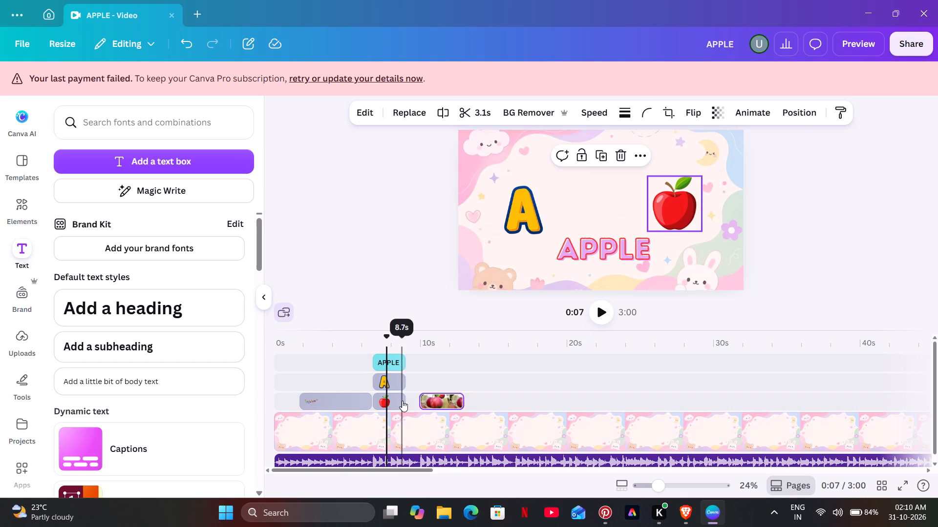
Extend the apple graphic, letter A and APPLE text clips to 3.1 s, up to the start of the apple video.
left_click(408, 399)
left_click(402, 402)
left_click_drag(403, 401, 408, 401)
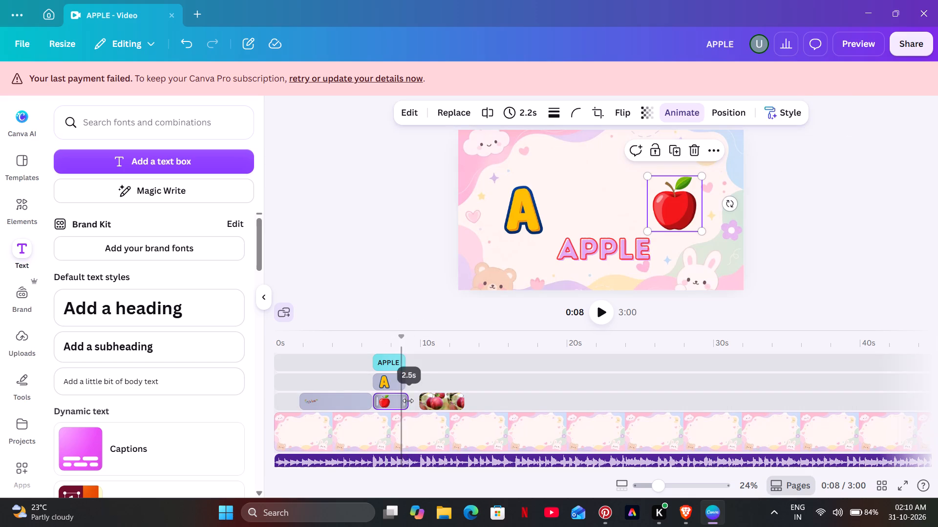
left_click_drag(408, 401, 413, 401)
left_click(402, 379)
left_click_drag(402, 379, 413, 379)
left_click(399, 362)
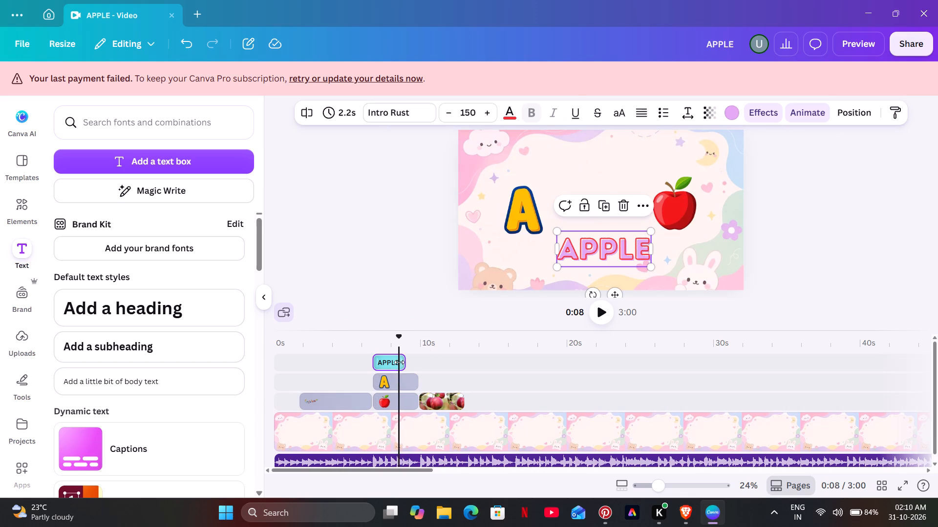
left_click_drag(402, 360, 414, 360)
Add the Pulse add-on effect at minimum intensity to both the letter A and the apple graphic.
left_click(702, 164)
left_click_drag(707, 179, 691, 193)
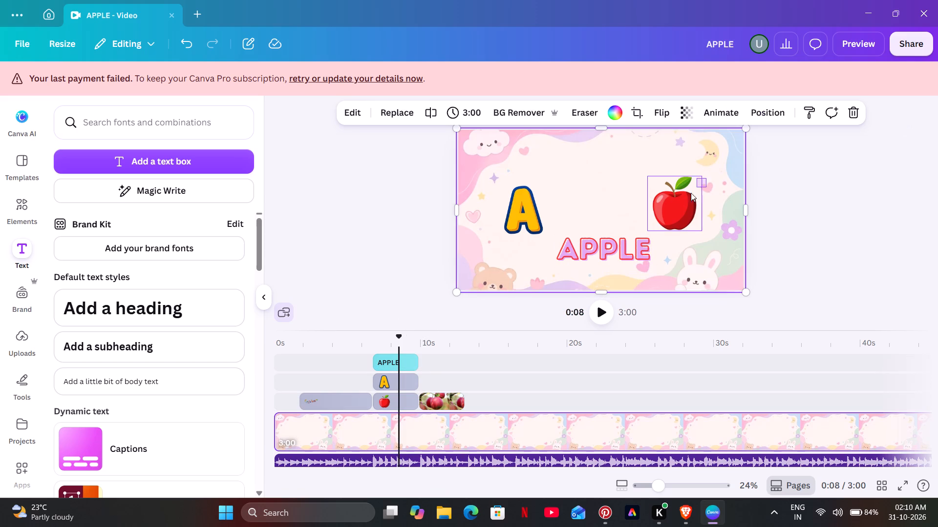
left_click_drag(691, 193, 511, 214)
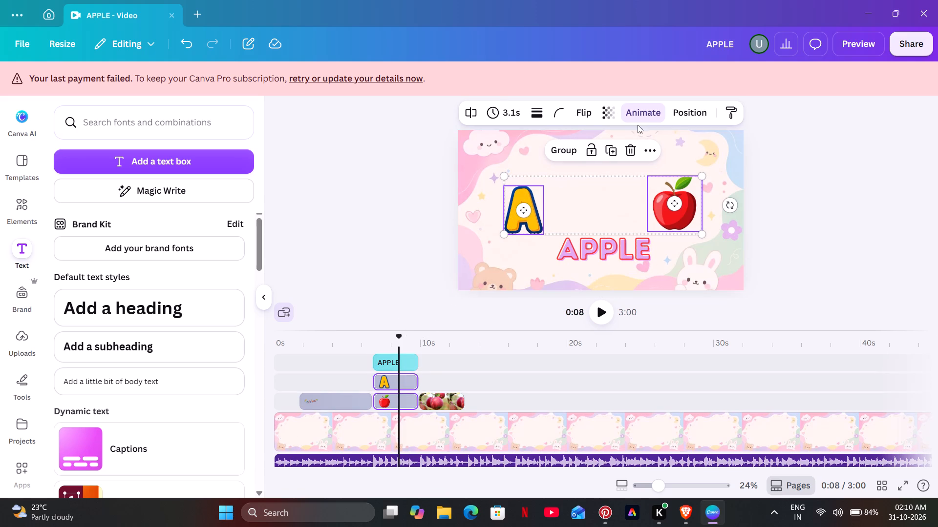
left_click(644, 110)
scroll(193, 269, "down", 4)
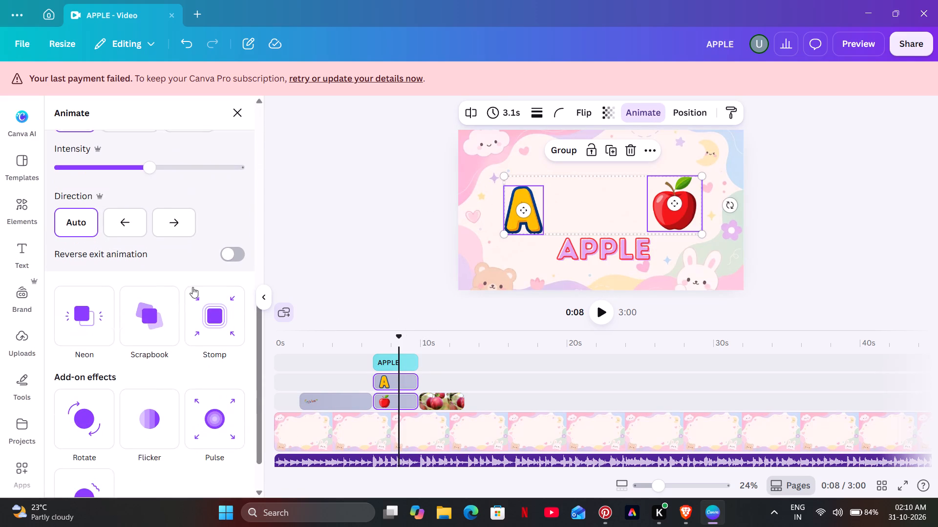
left_click(223, 415)
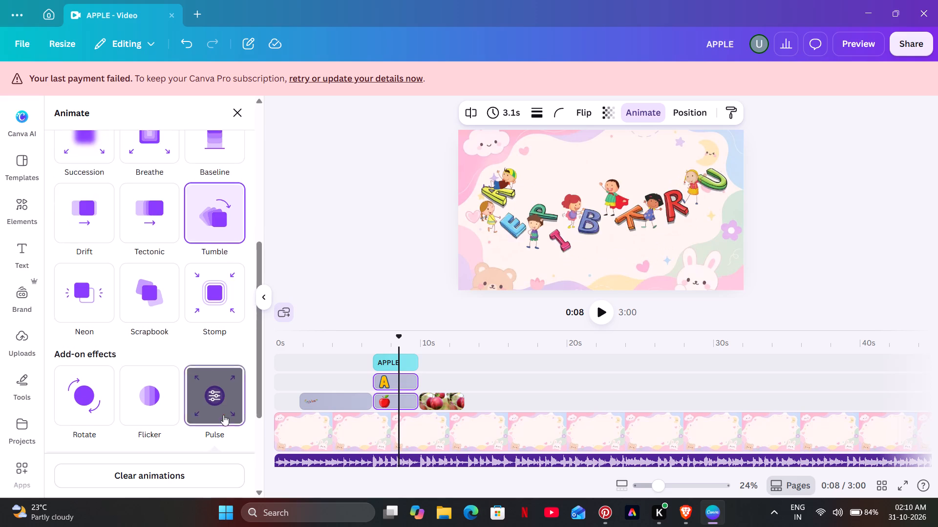
scroll(200, 402, "down", 3)
left_click_drag(150, 337, 124, 338)
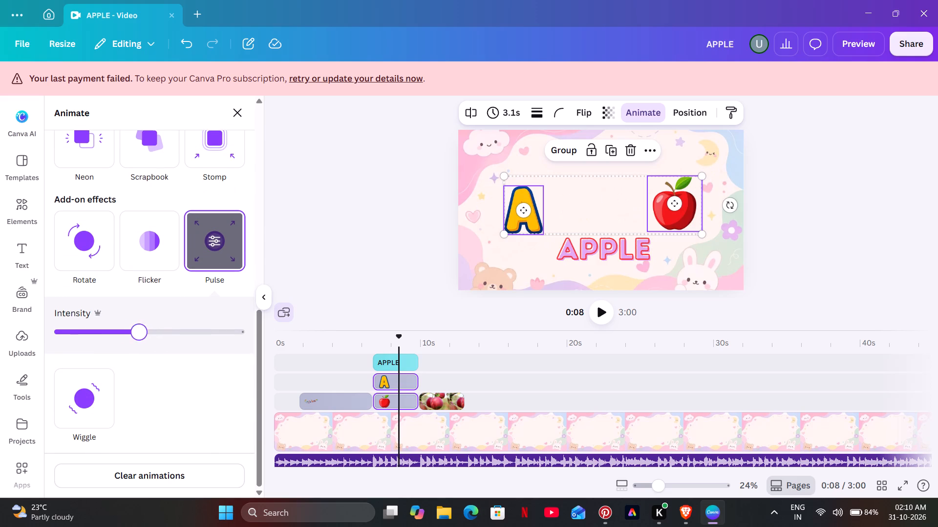
left_click_drag(124, 338, 61, 341)
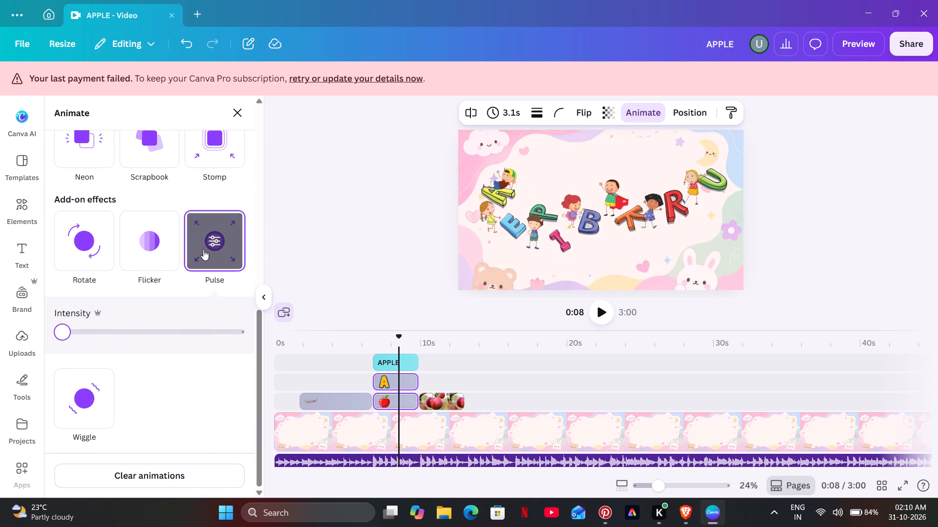
left_click(328, 188)
Play the video from about 5.7 s to check the animated APPLE scene and the apple-picking clip.
left_click(360, 356)
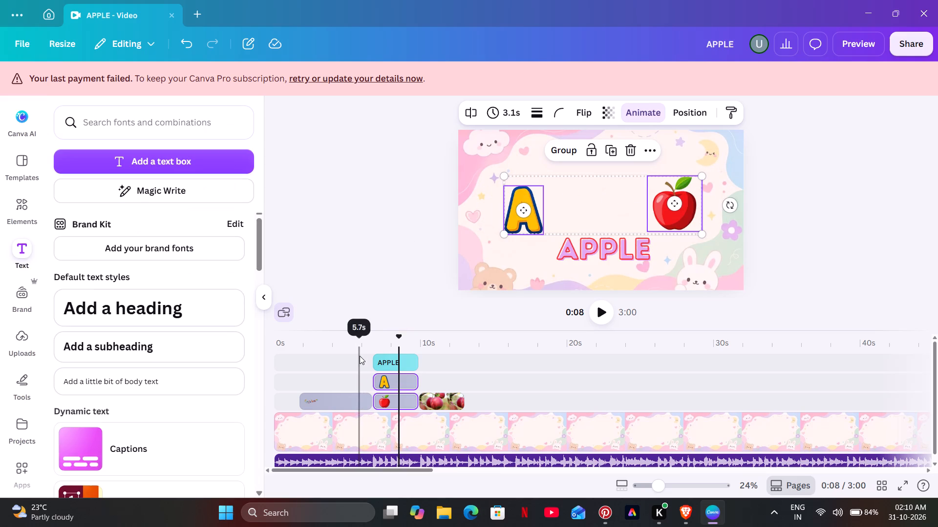
left_click(604, 310)
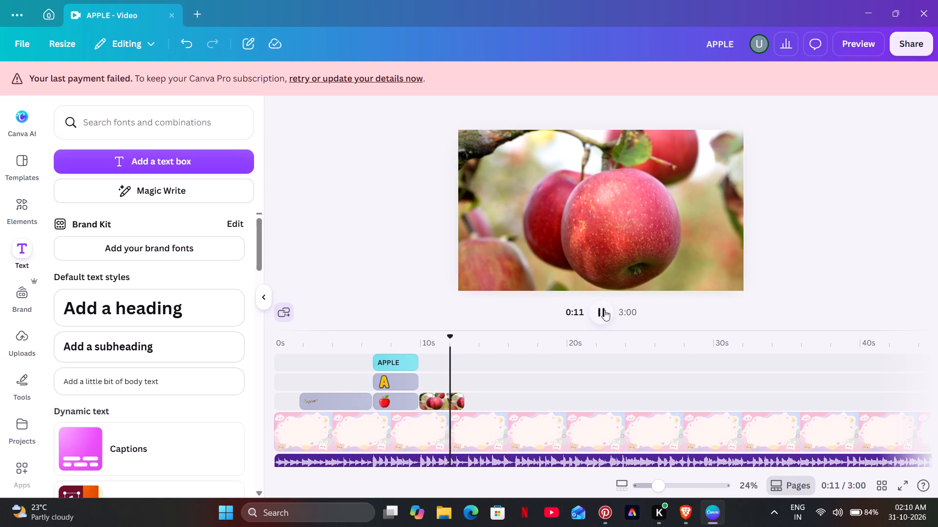
left_click(604, 310)
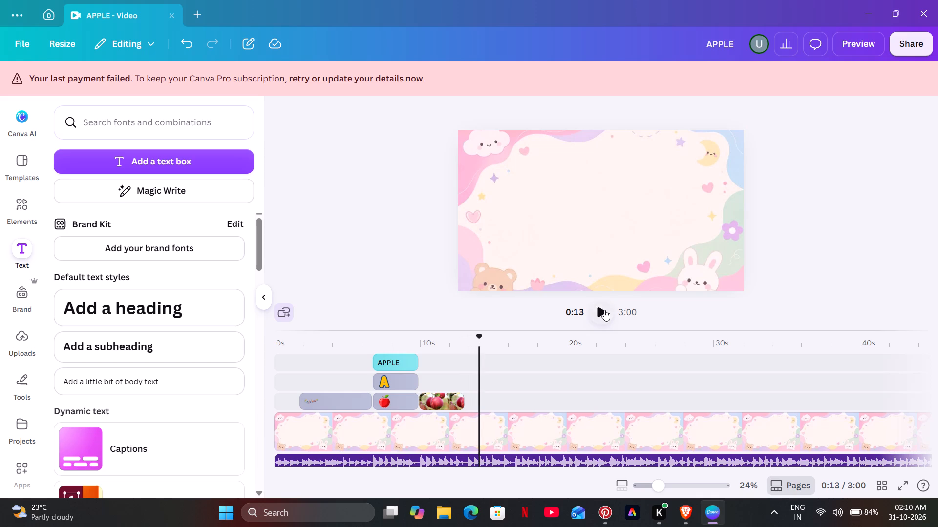
Extend the end of the apple-picking video clip so that it lasts 3.3 s.
left_click(460, 398)
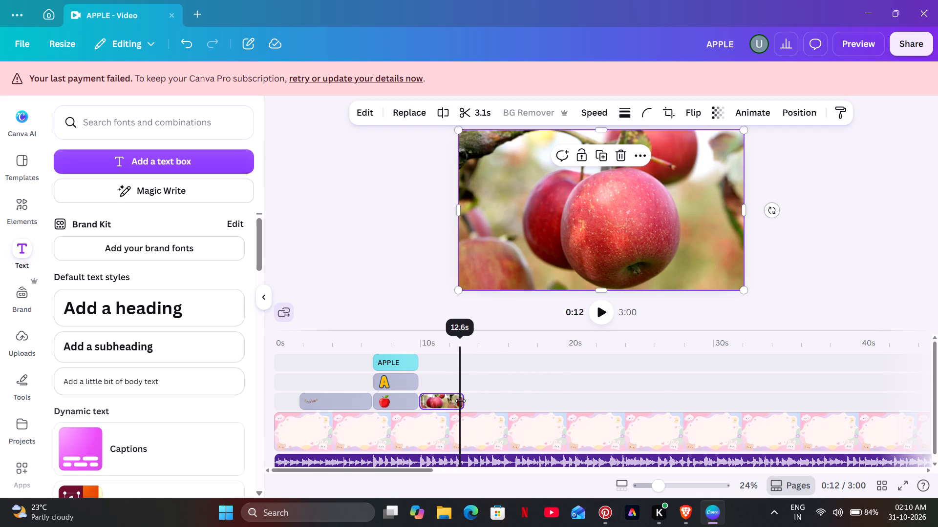
left_click(460, 401)
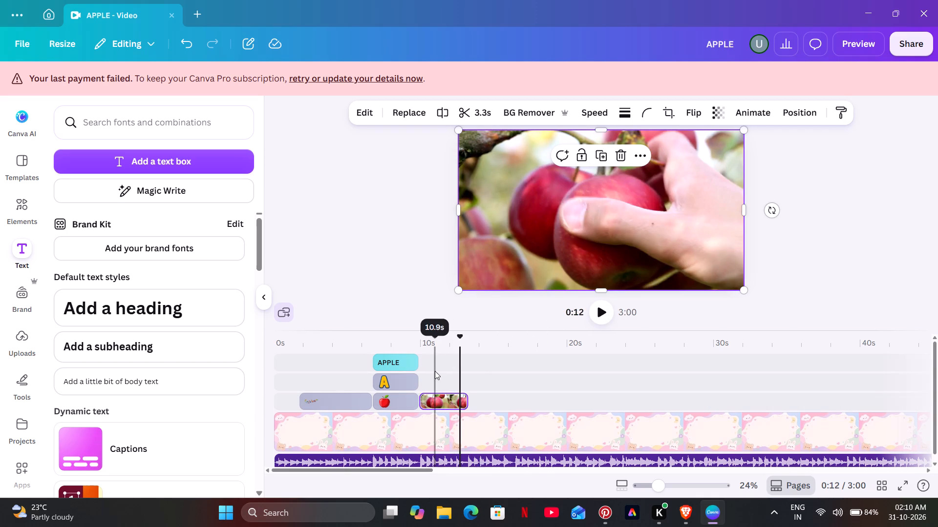
Play the video from about 10.9 s and again from about 0.9 s to check the timing against the song.
left_click(435, 371)
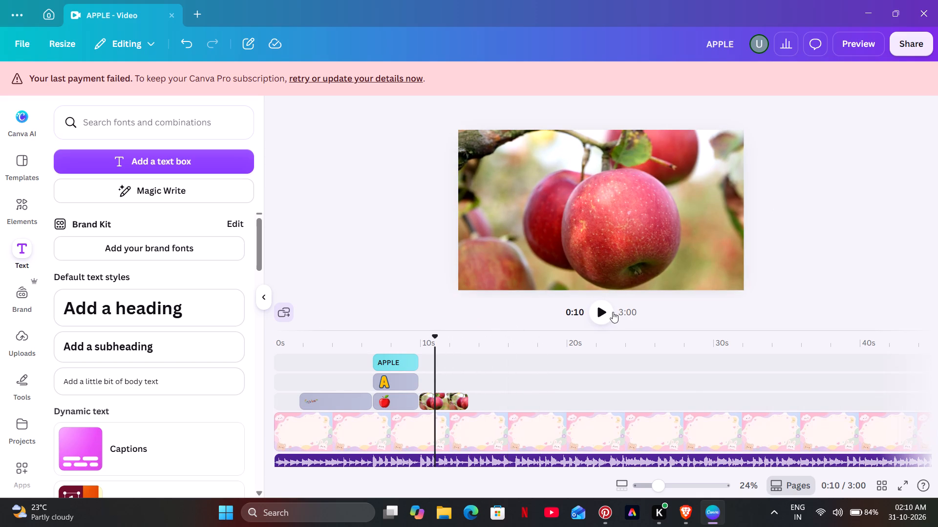
left_click(604, 314)
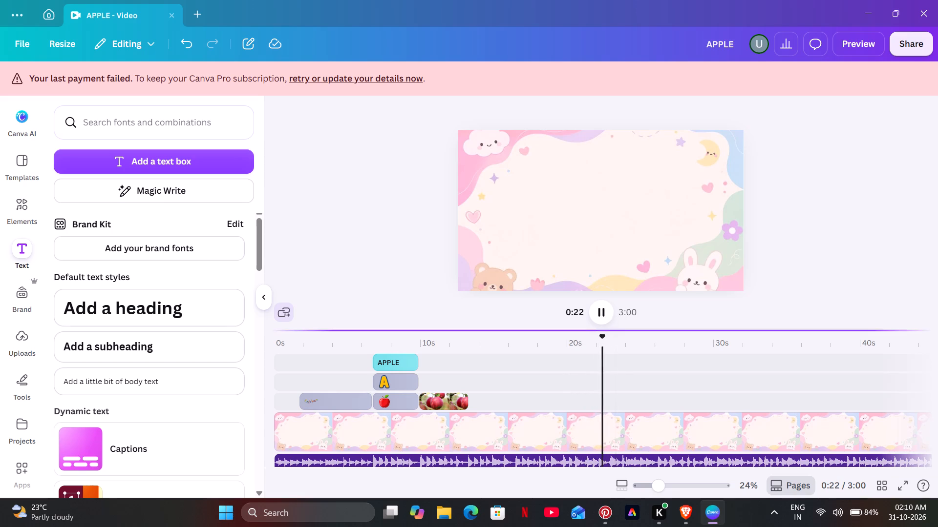
left_click(288, 359)
left_click(602, 308)
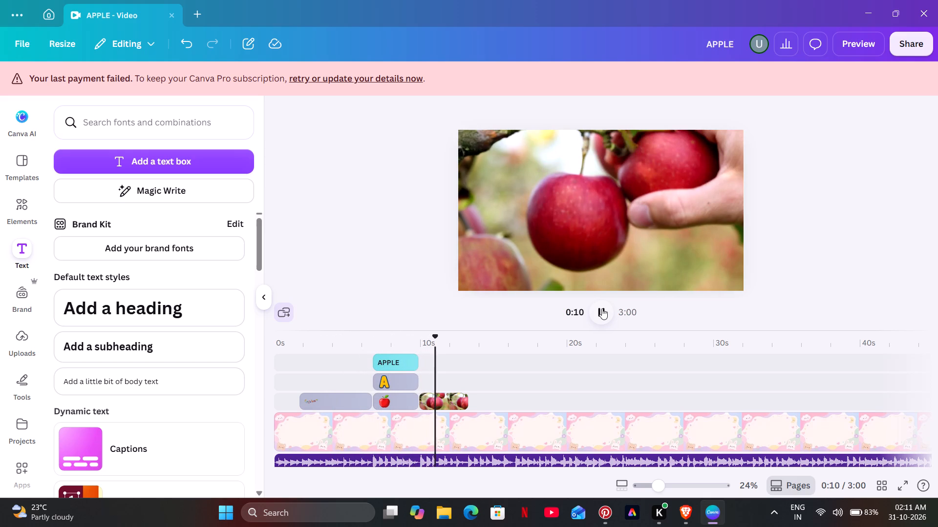
left_click(602, 308)
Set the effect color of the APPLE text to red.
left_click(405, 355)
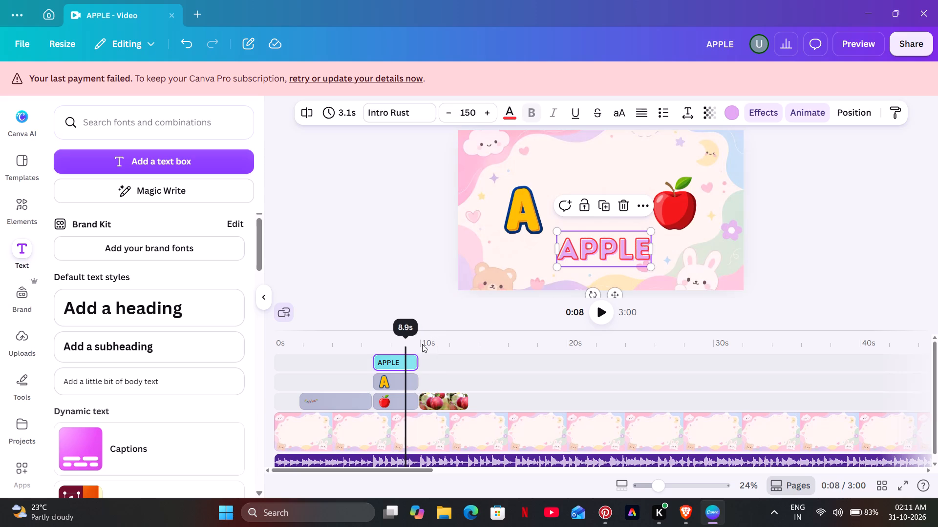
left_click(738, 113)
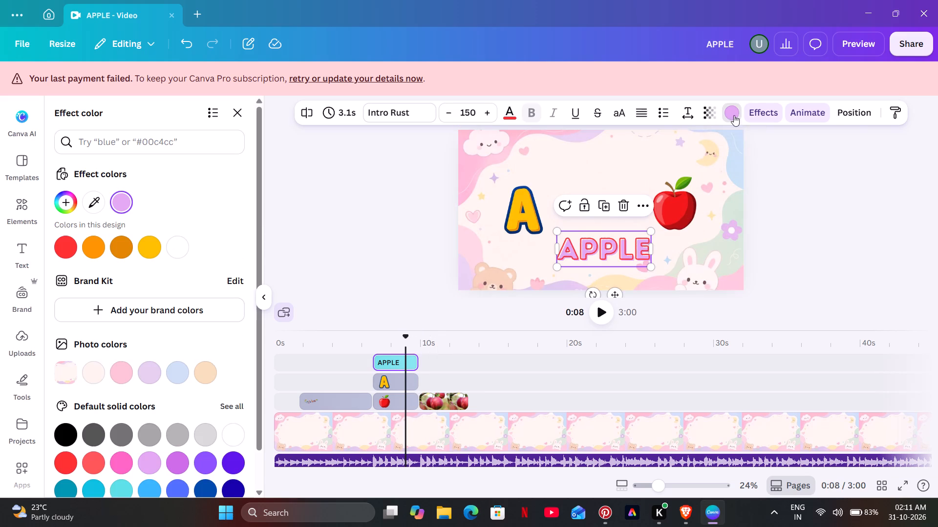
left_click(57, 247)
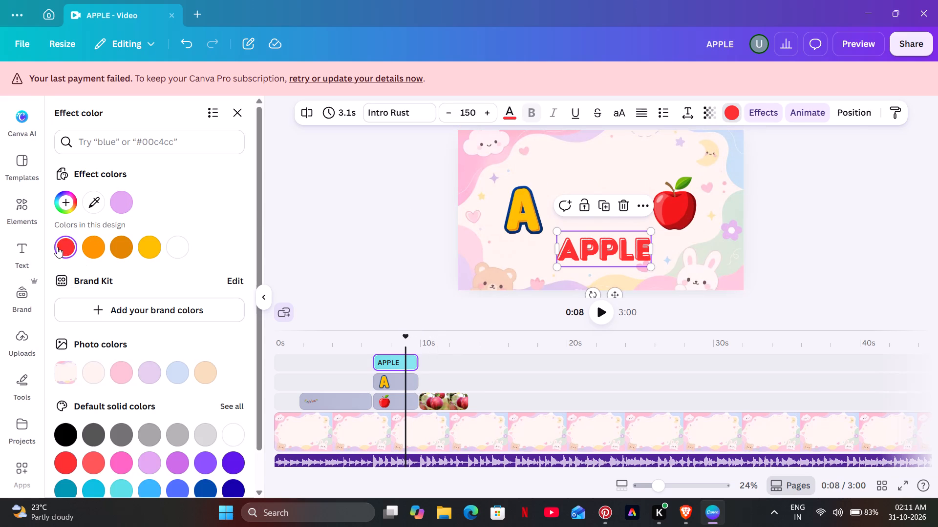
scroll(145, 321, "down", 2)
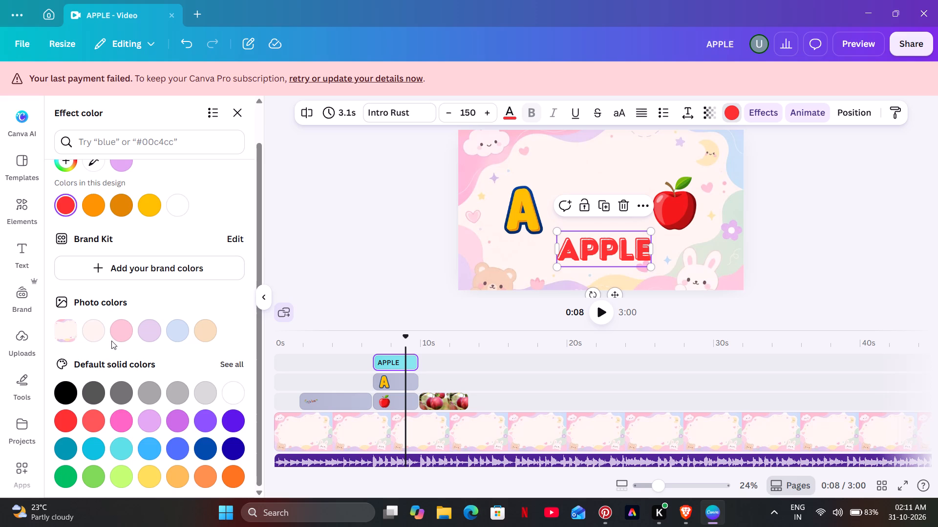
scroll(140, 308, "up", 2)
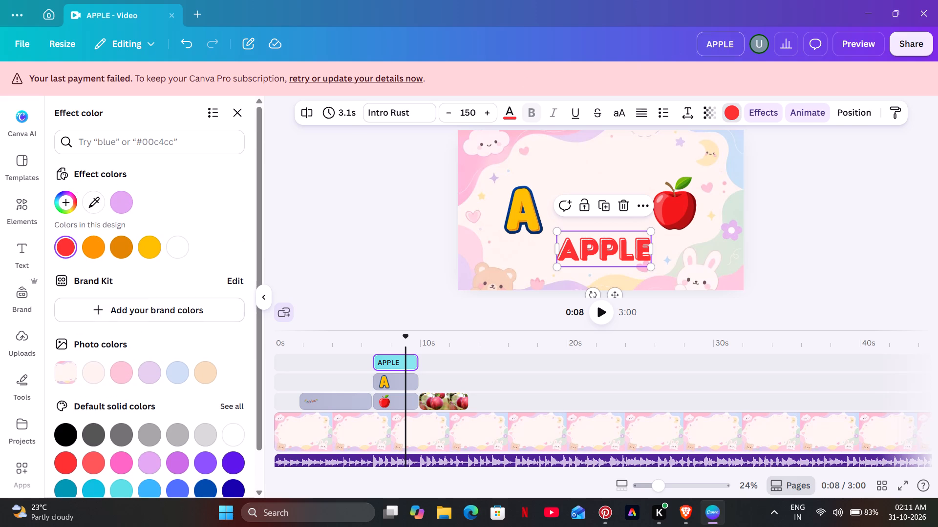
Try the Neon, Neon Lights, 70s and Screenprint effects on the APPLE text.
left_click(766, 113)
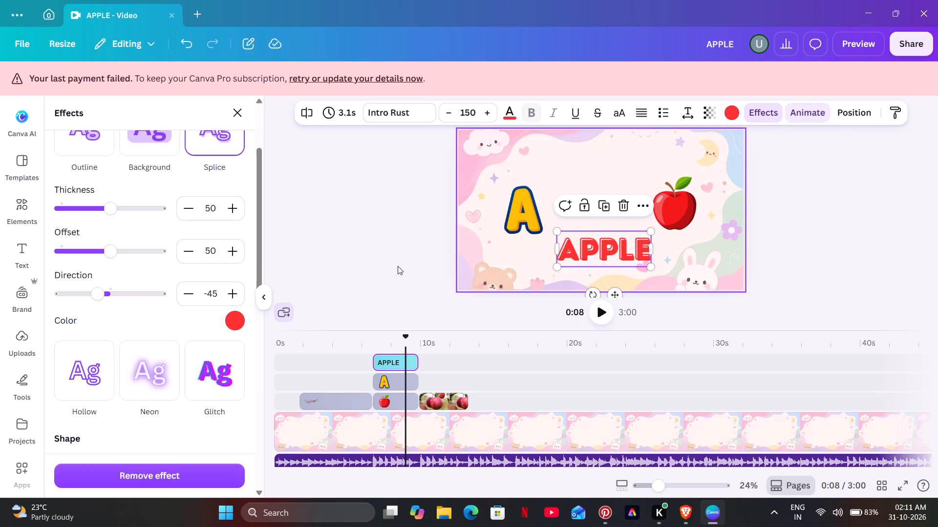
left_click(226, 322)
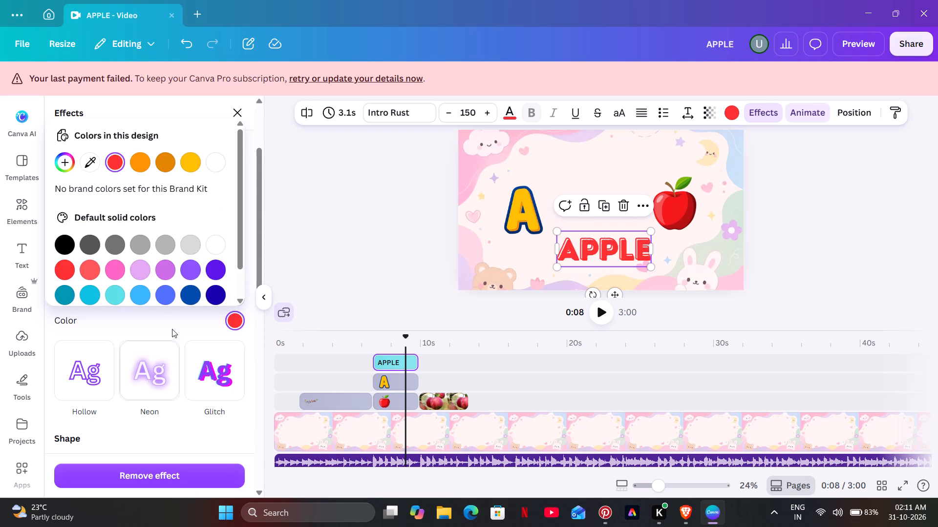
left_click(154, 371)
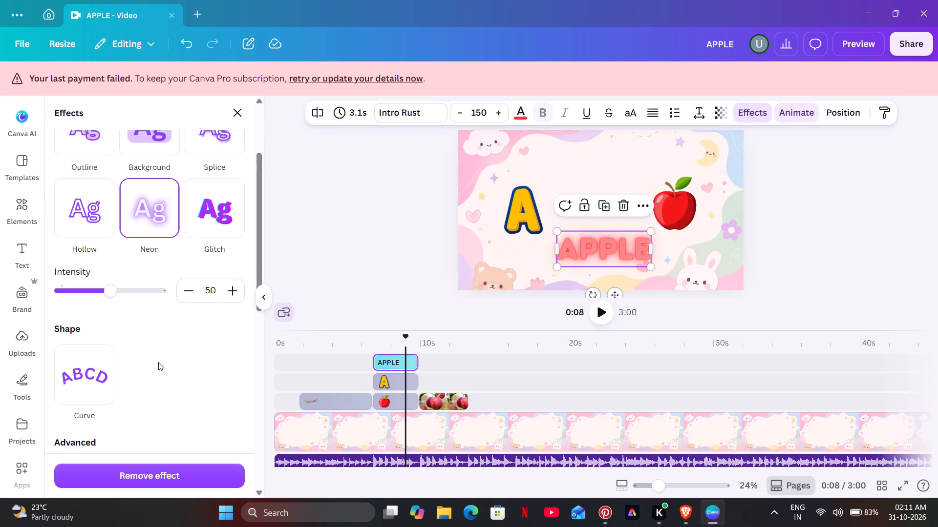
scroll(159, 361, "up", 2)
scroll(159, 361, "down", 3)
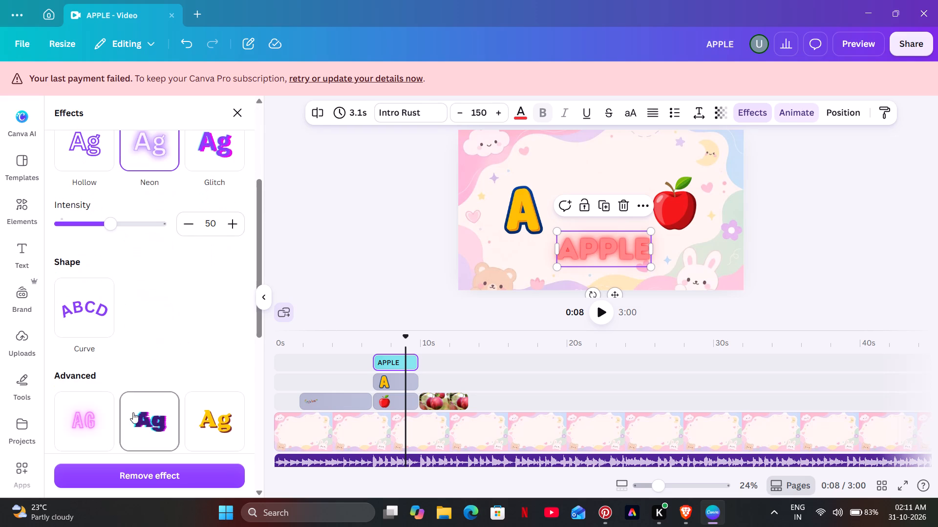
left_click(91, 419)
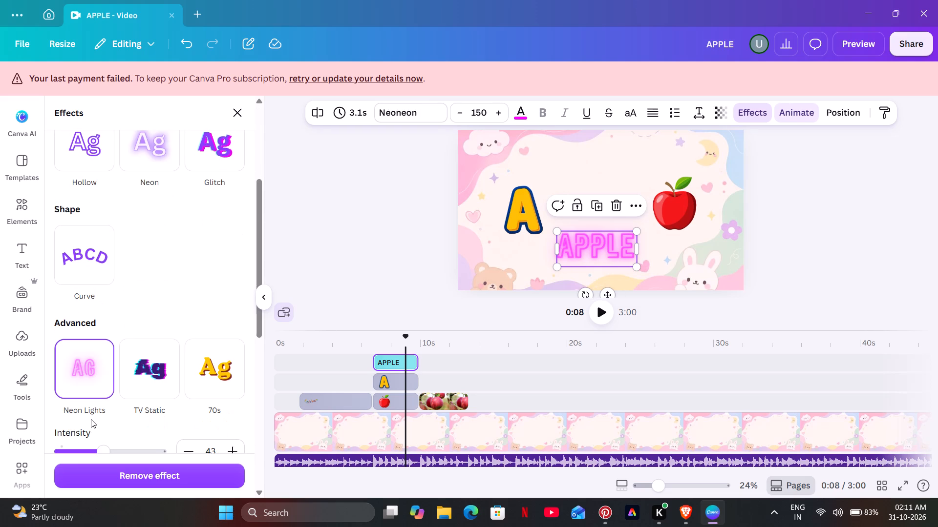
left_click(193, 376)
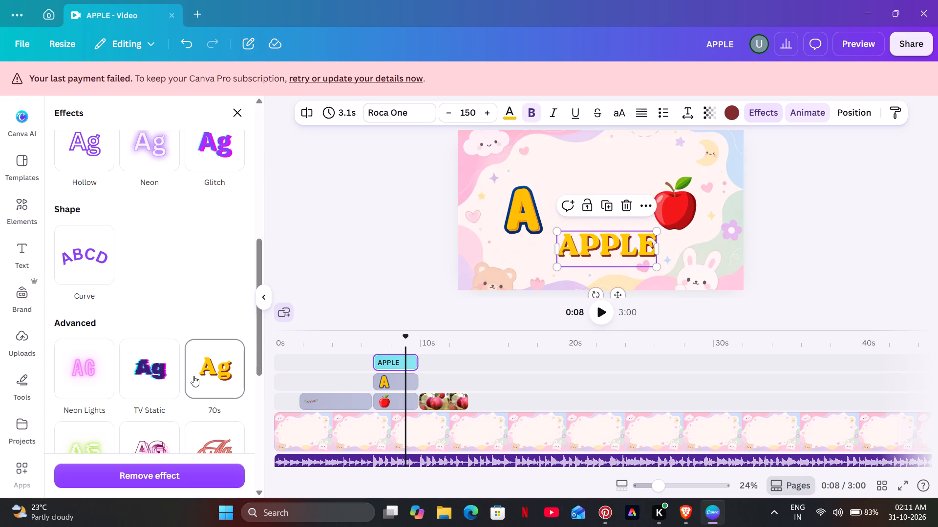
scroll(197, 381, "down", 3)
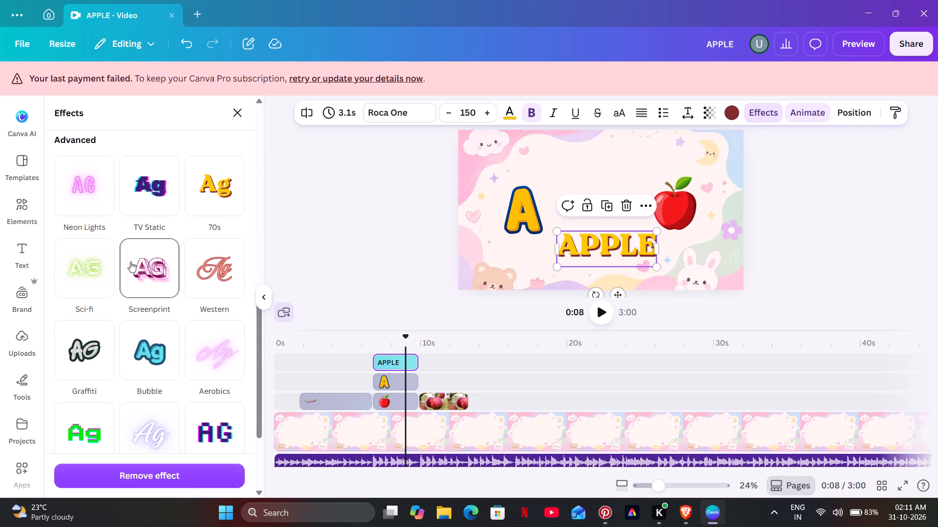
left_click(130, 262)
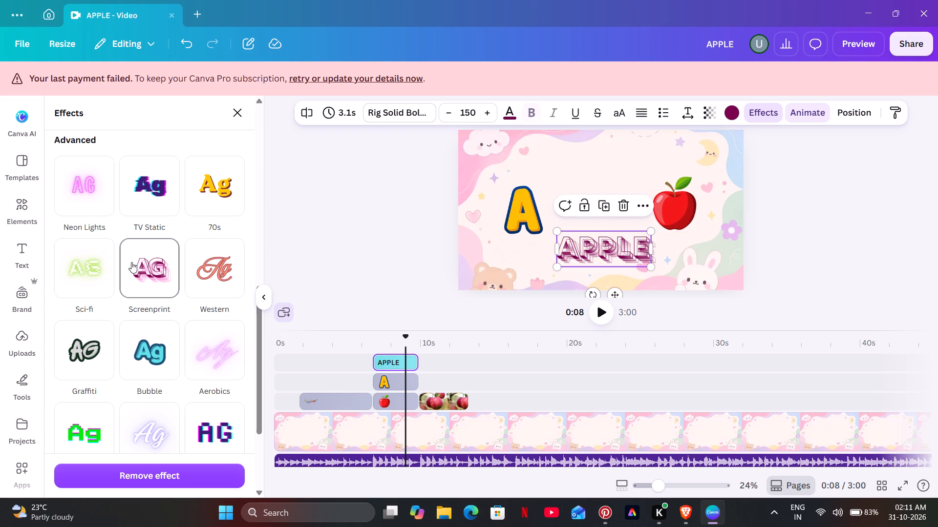
Apply the Bubble effect to the APPLE text.
left_click(169, 328)
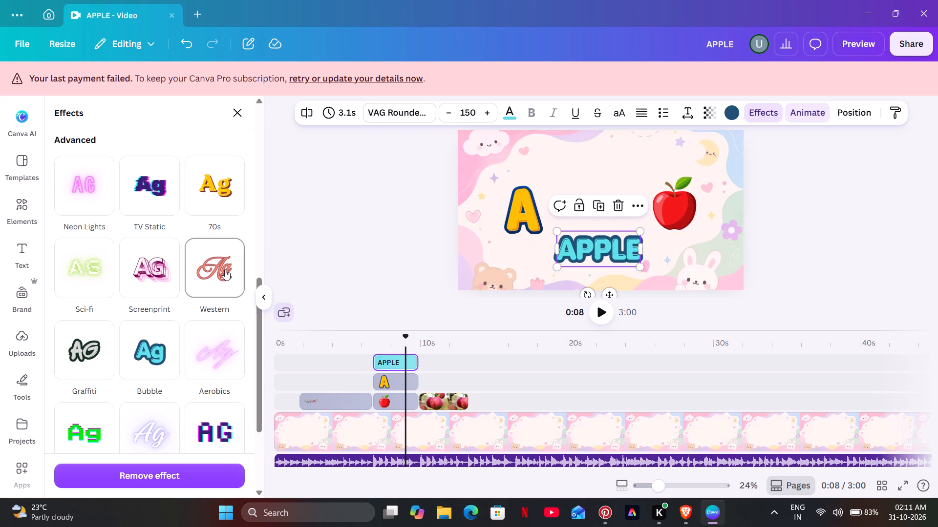
left_click(275, 237)
left_click(275, 237)
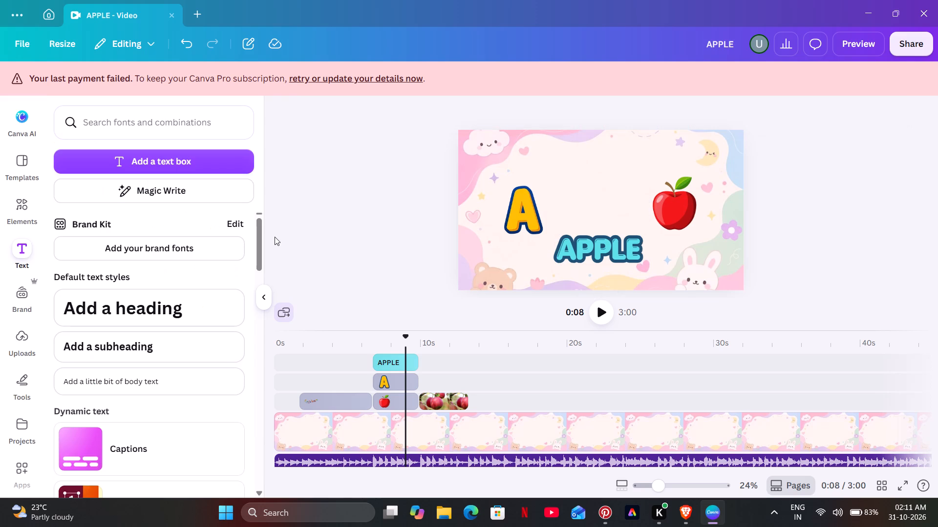
Nudge the APPLE text slightly toward the apple graphic to center it on the page.
left_click_drag(597, 250, 602, 246)
left_click(602, 246)
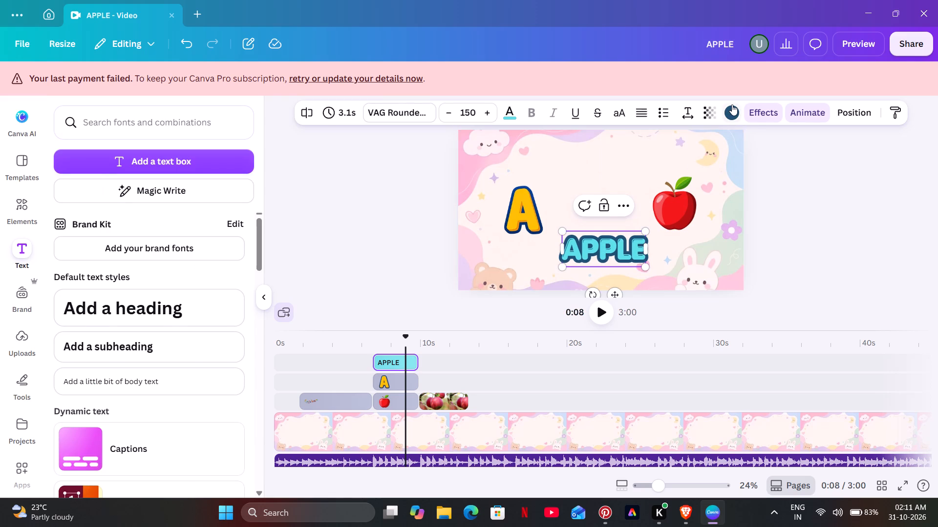
Change the APPLE text's fill color to red, replacing the light blue everywhere on the page.
left_click(732, 104)
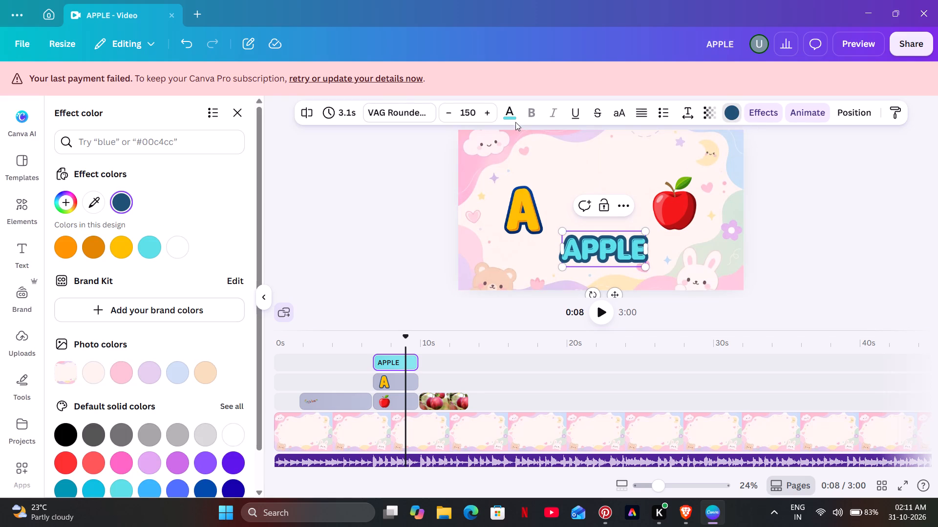
left_click(515, 117)
scroll(133, 413, "down", 1)
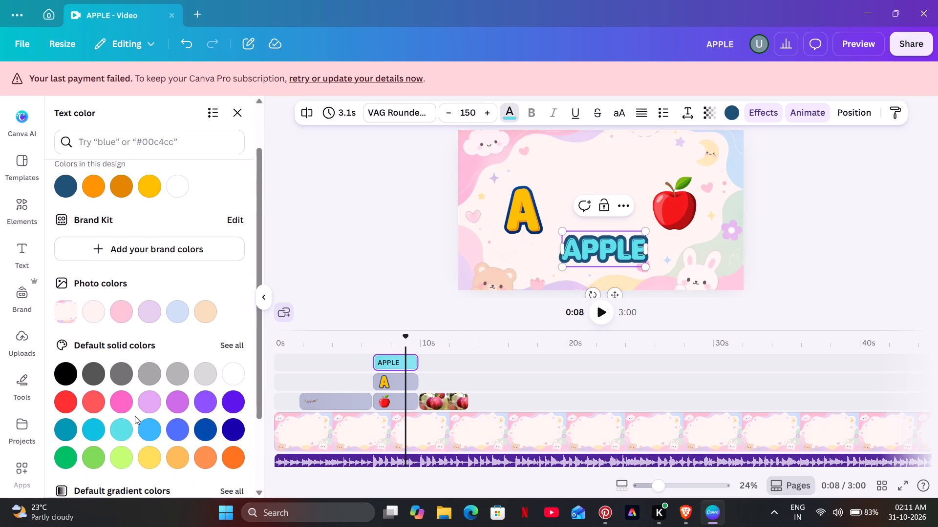
left_click(61, 406)
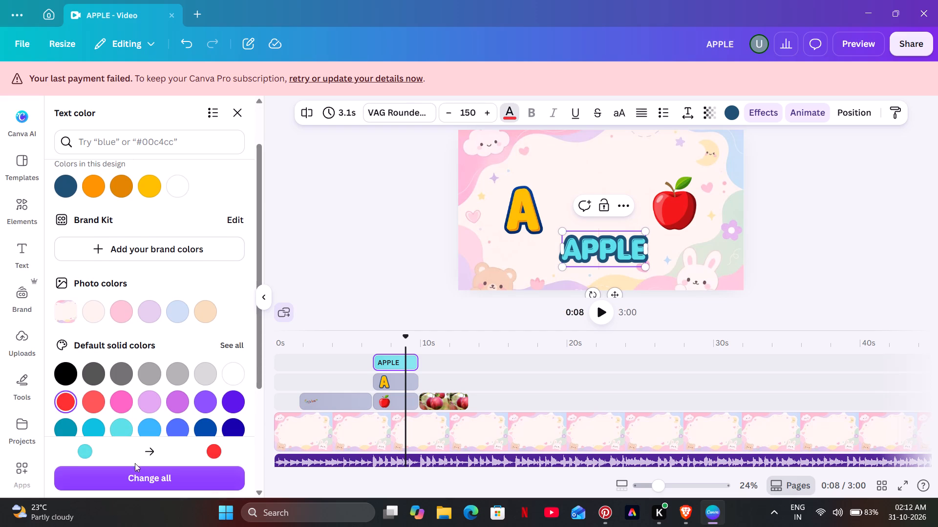
left_click(144, 477)
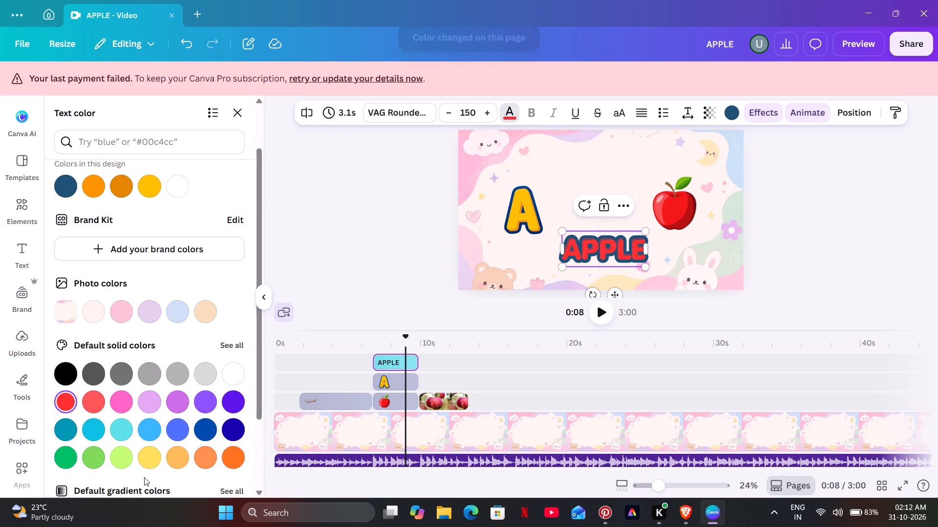
left_click(354, 215)
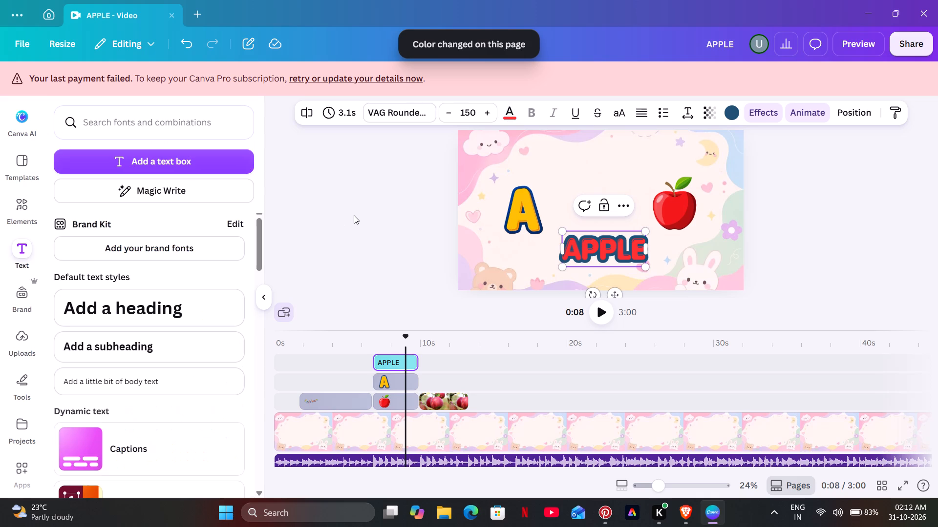
Color only the first letter A of the APPLE text coral red.
left_click(354, 215)
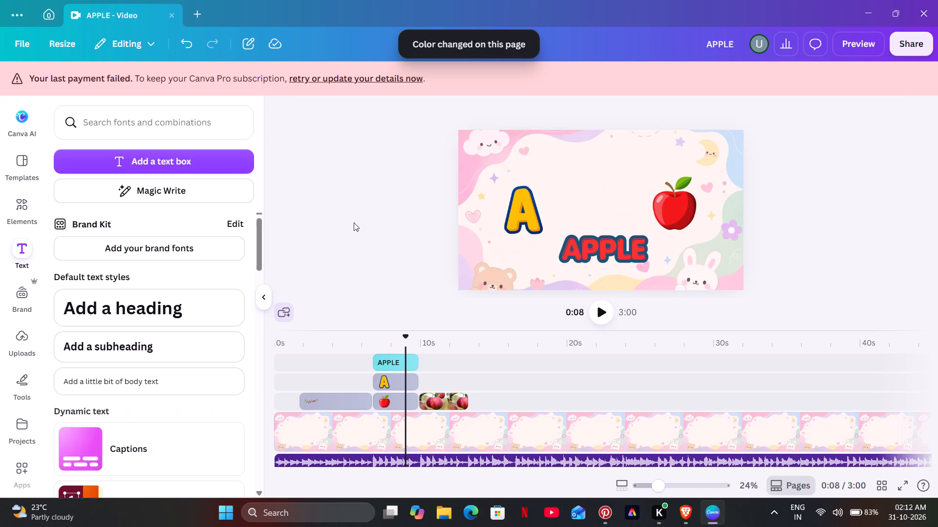
left_click(568, 252)
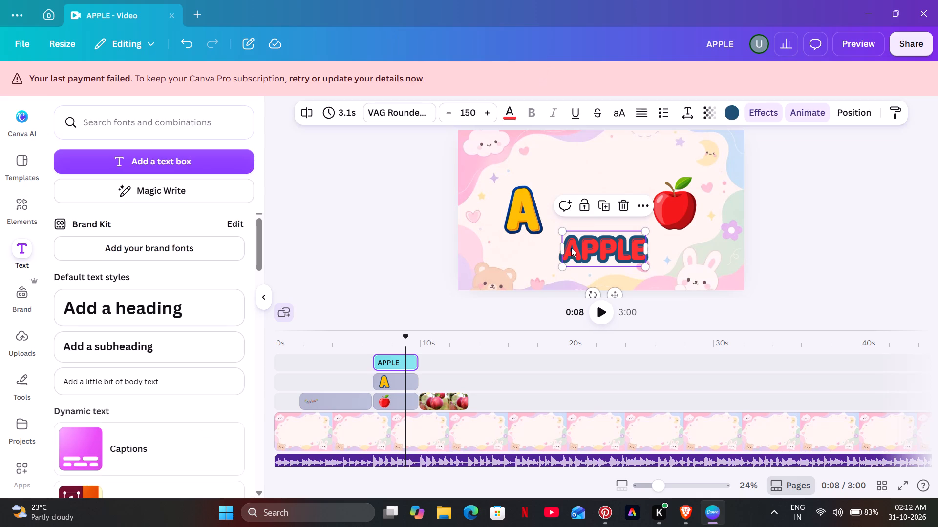
left_click(581, 241)
left_click_drag(580, 244, 564, 254)
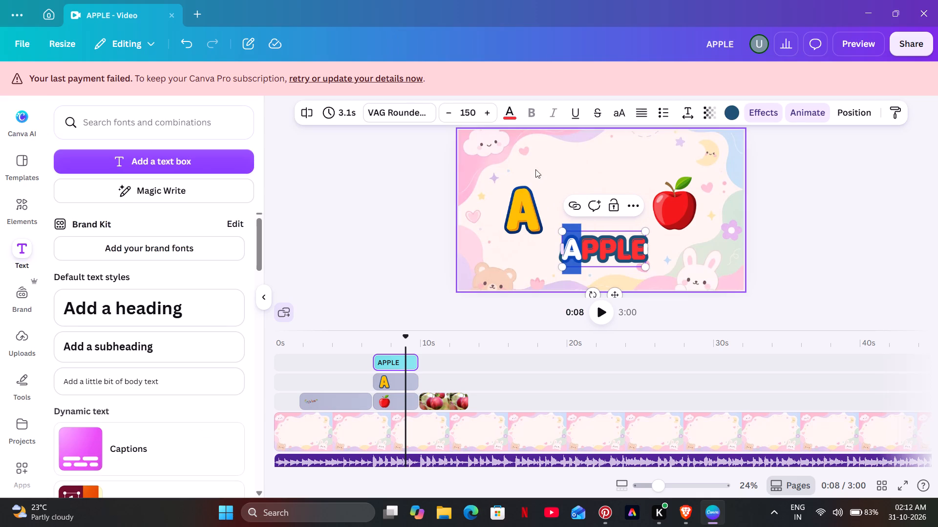
left_click(497, 118)
left_click(506, 115)
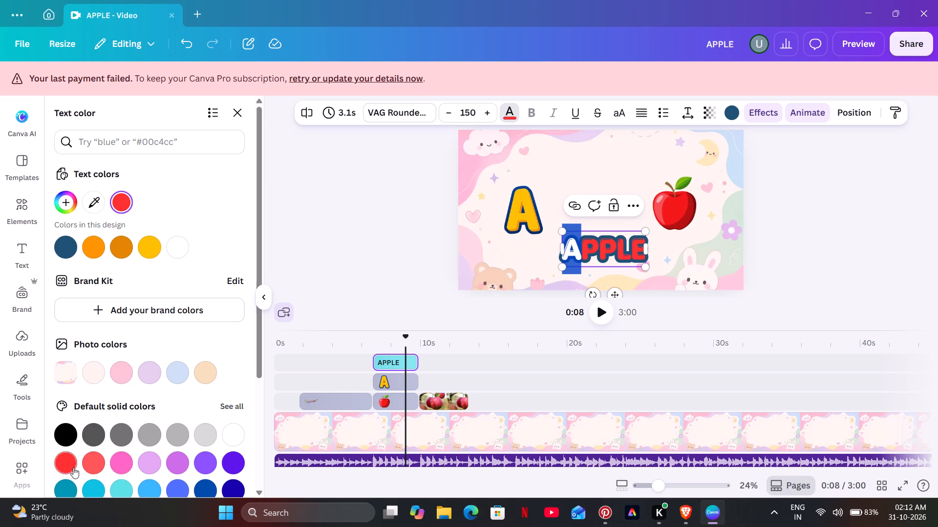
left_click(95, 462)
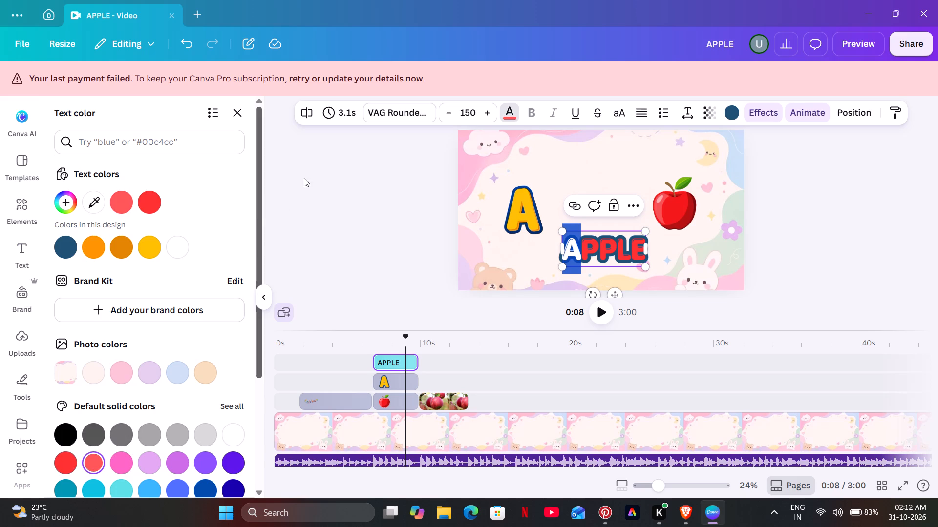
double_click(308, 172)
Color the remaining letters PPLE of the APPLE text light purple from the default solid colors.
left_click(638, 246)
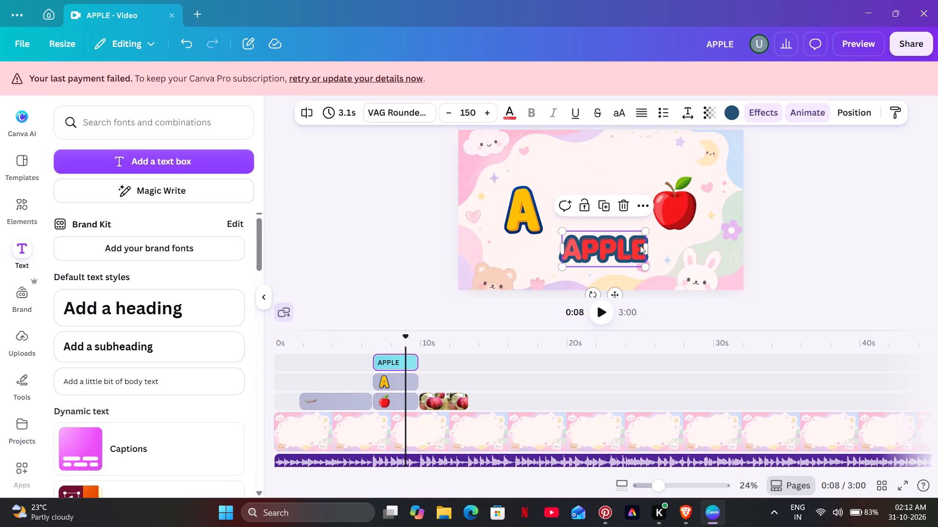
left_click(641, 245)
left_click_drag(641, 245, 597, 260)
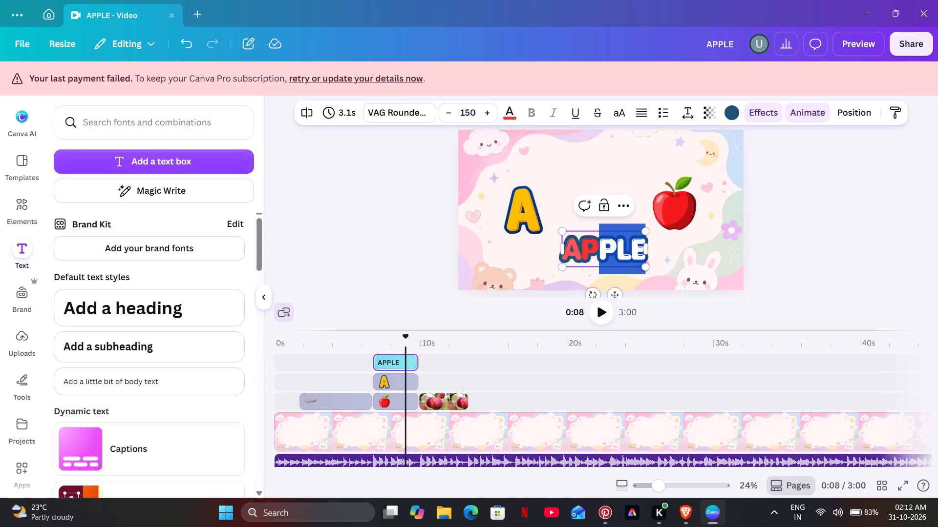
left_click_drag(597, 260, 586, 264)
left_click(506, 113)
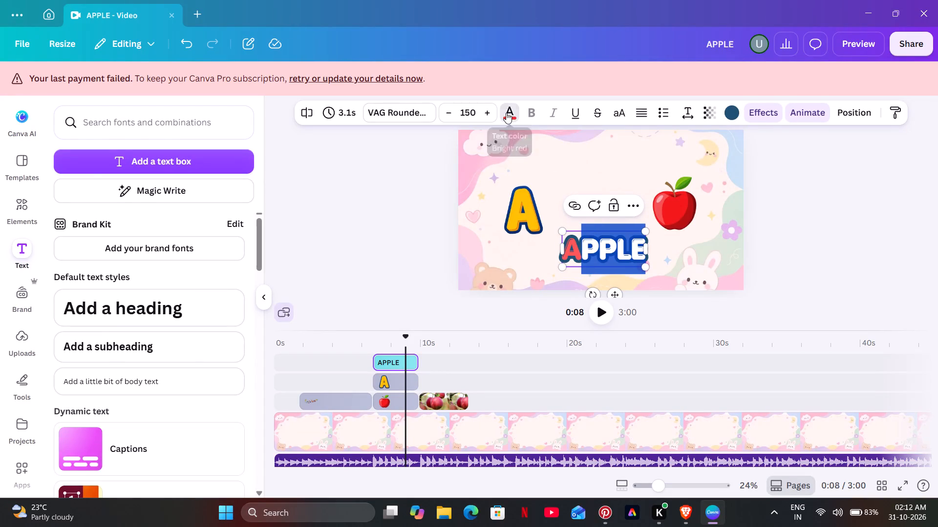
scroll(196, 416, "down", 2)
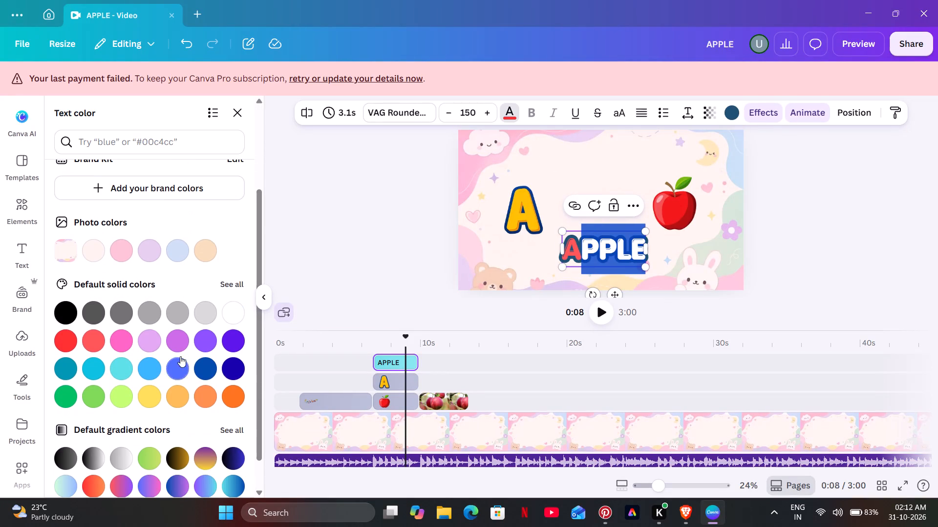
left_click(174, 345)
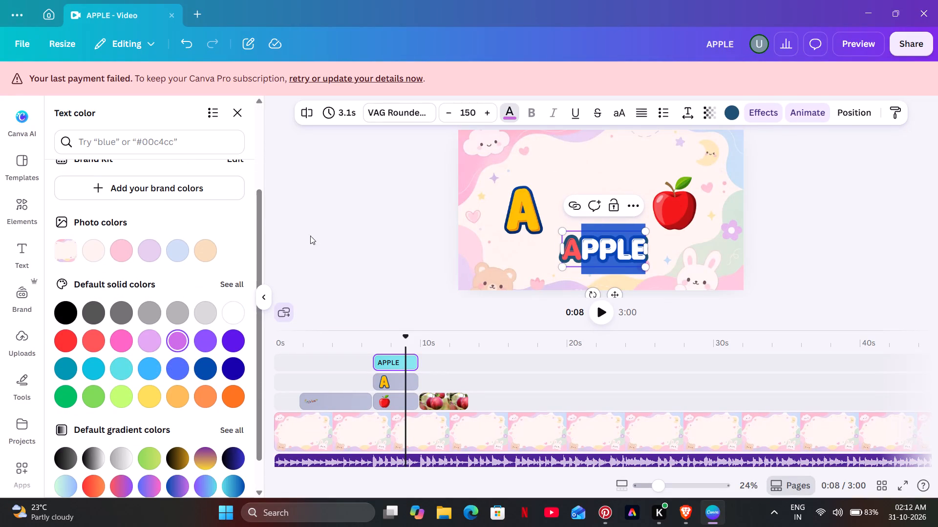
double_click(315, 229)
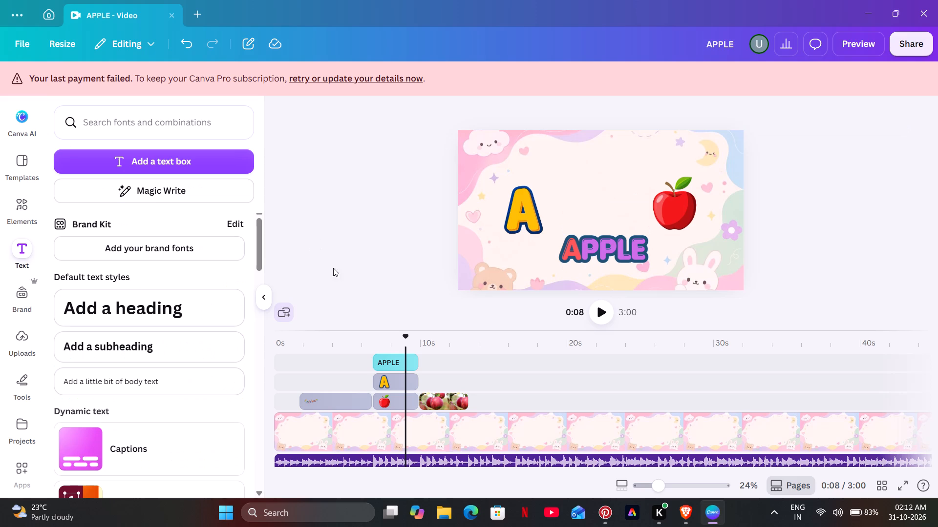
Play back the opening section, from the intro letters through the apple clip, to check timing and look against the song.
left_click(357, 354)
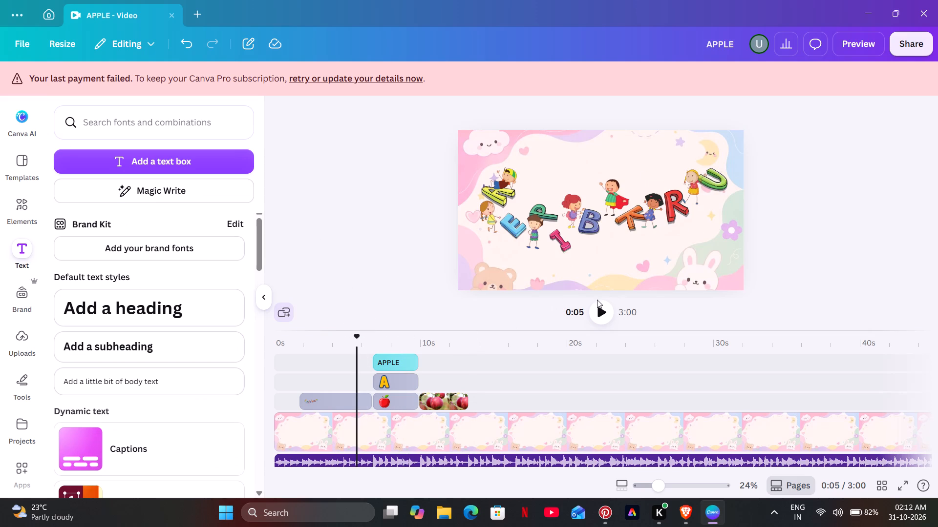
left_click(599, 305)
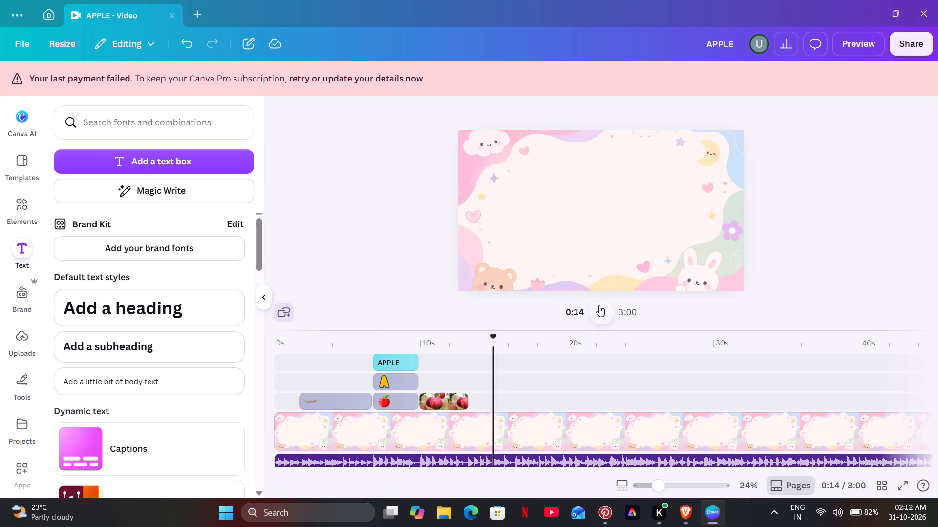
left_click(599, 305)
left_click(323, 366)
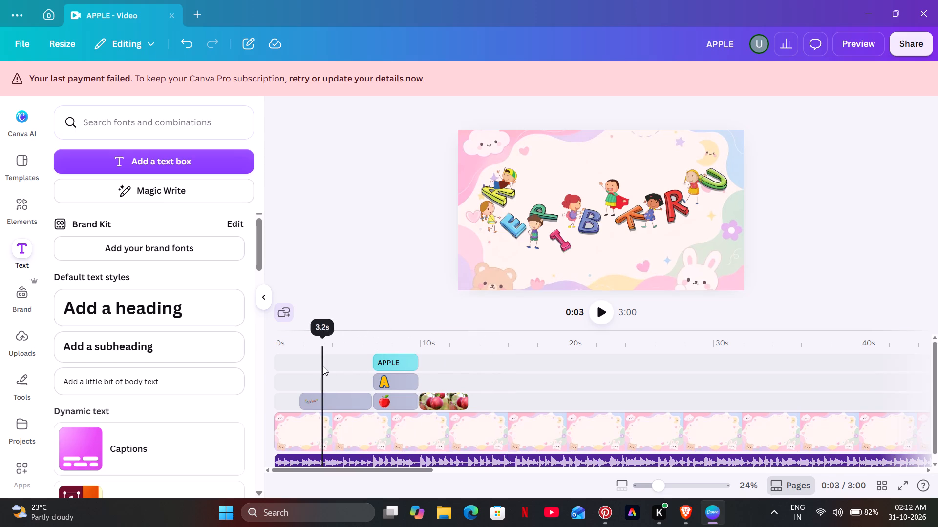
left_click(591, 308)
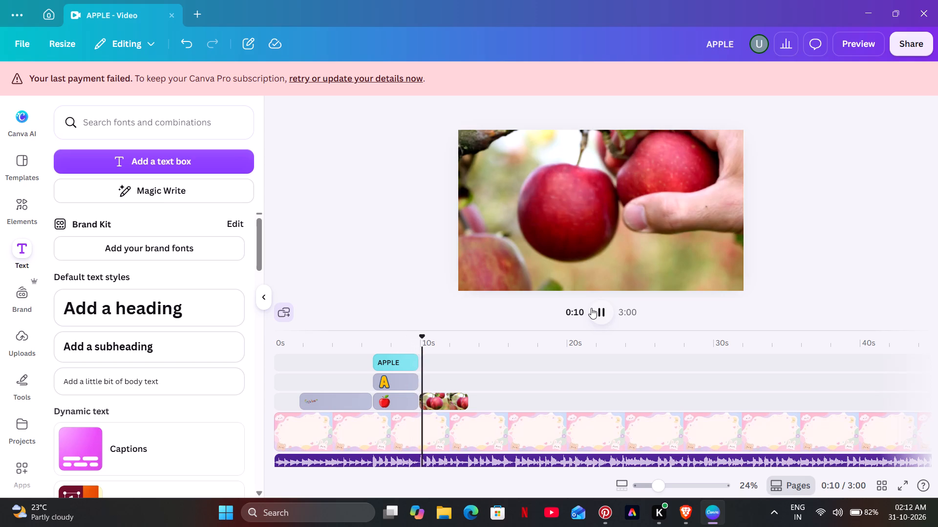
left_click(591, 308)
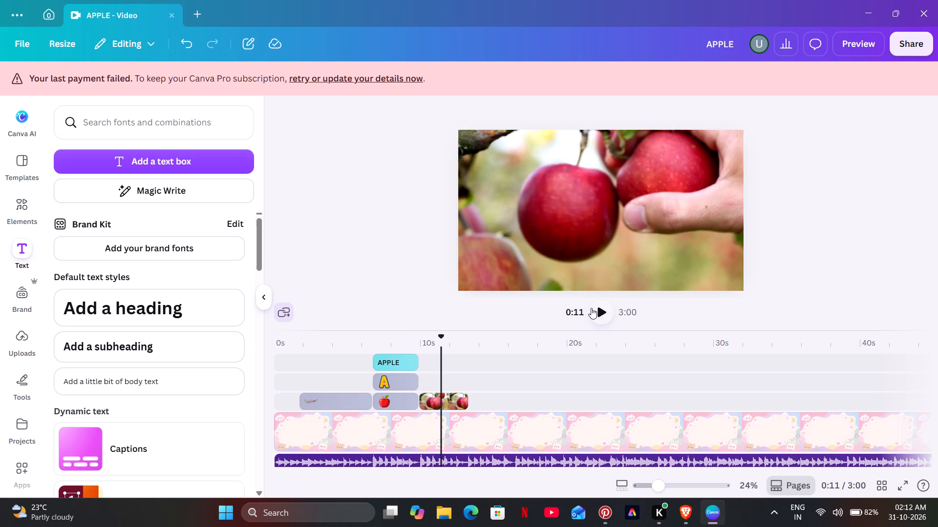
left_click(591, 308)
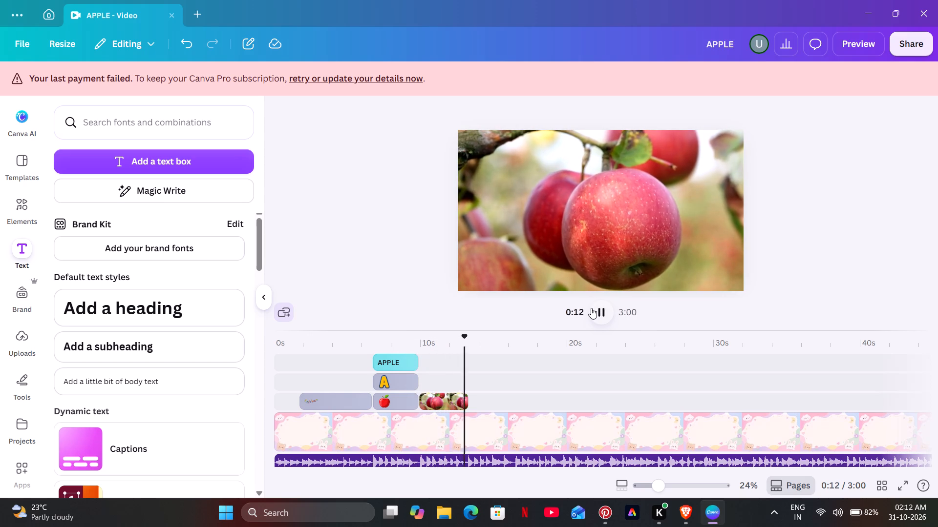
left_click(591, 308)
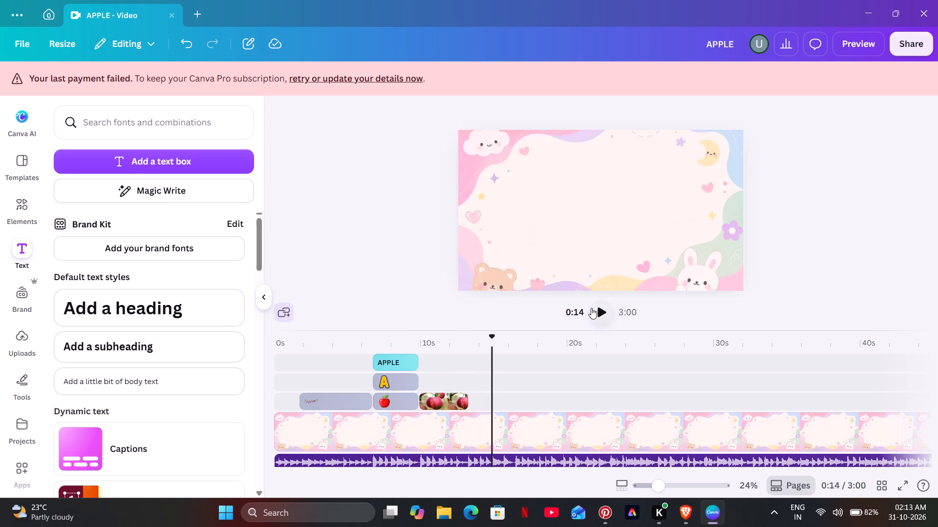
Duplicate the APPLE text, start the copy right after the apple clip at about 13 s, and center it on the page.
left_click(398, 356)
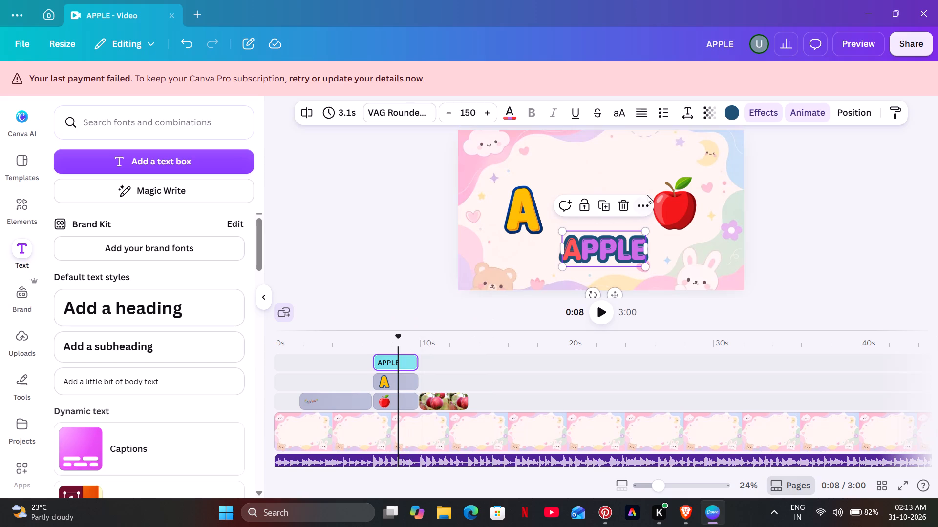
left_click(609, 205)
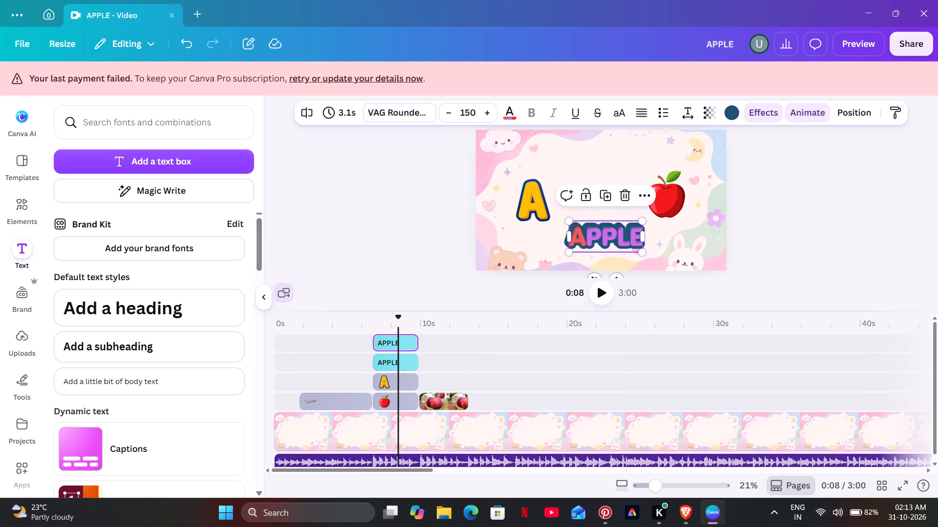
left_click_drag(402, 341, 494, 348)
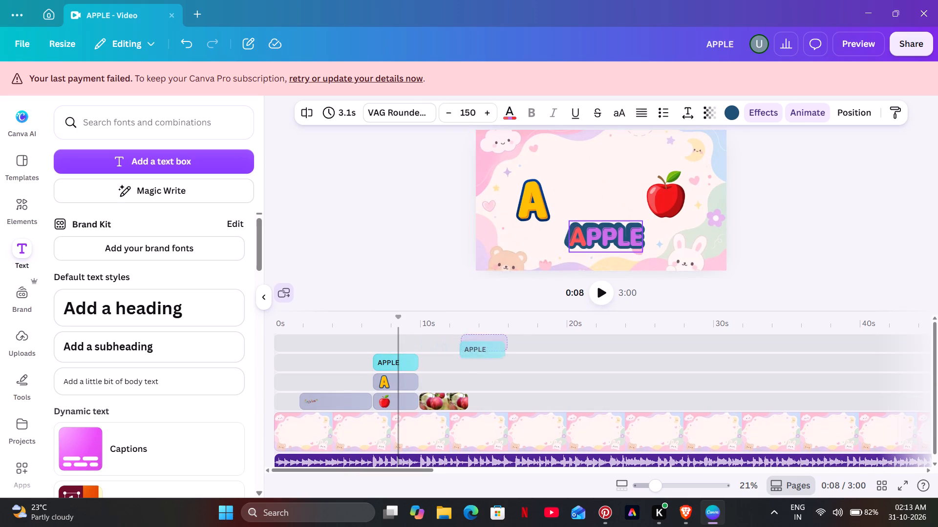
left_click_drag(494, 348, 501, 360)
left_click(492, 344)
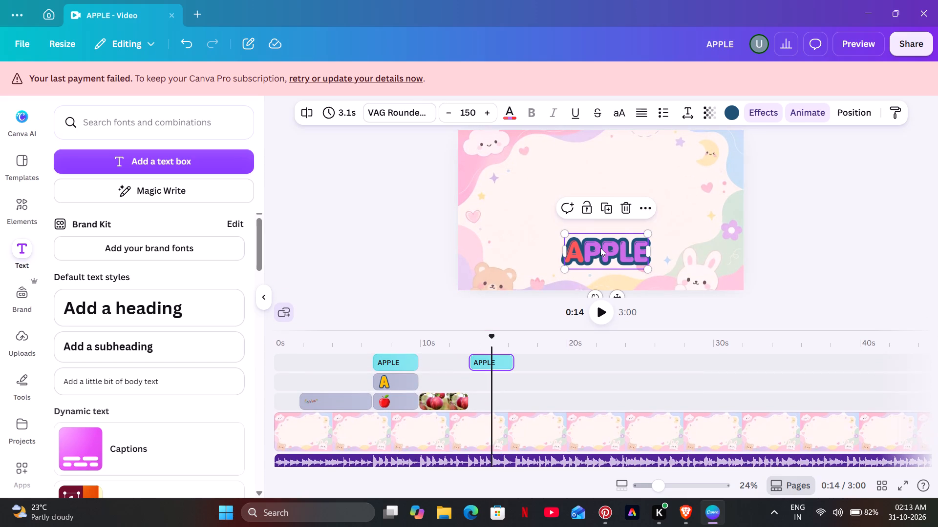
left_click_drag(601, 247, 597, 239)
Replace the wording of the duplicated APPLE text with BUTTERFLY.
left_click(596, 239)
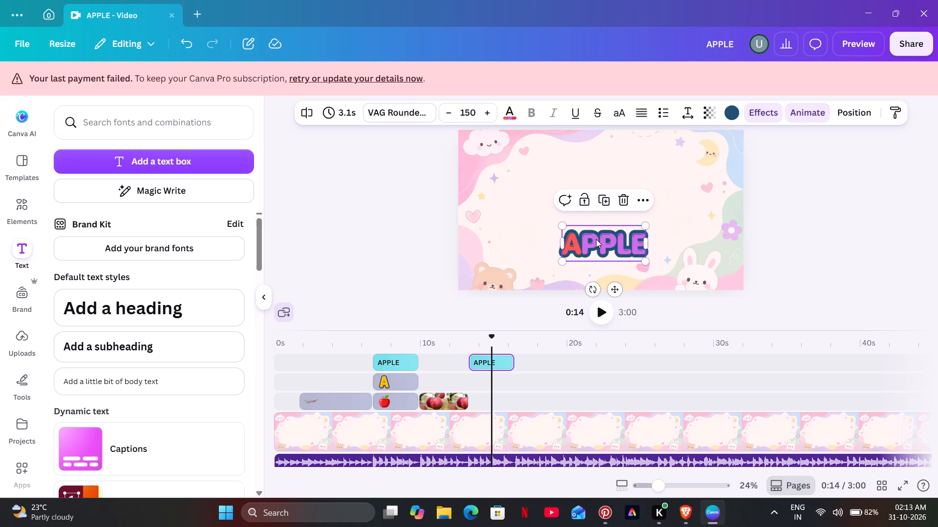
key("BackSpace")
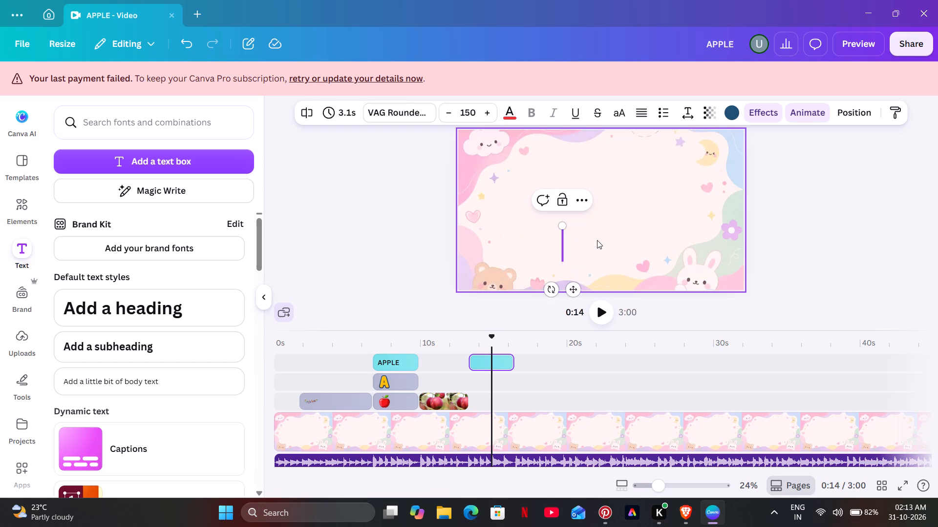
type("NU")
key("t")
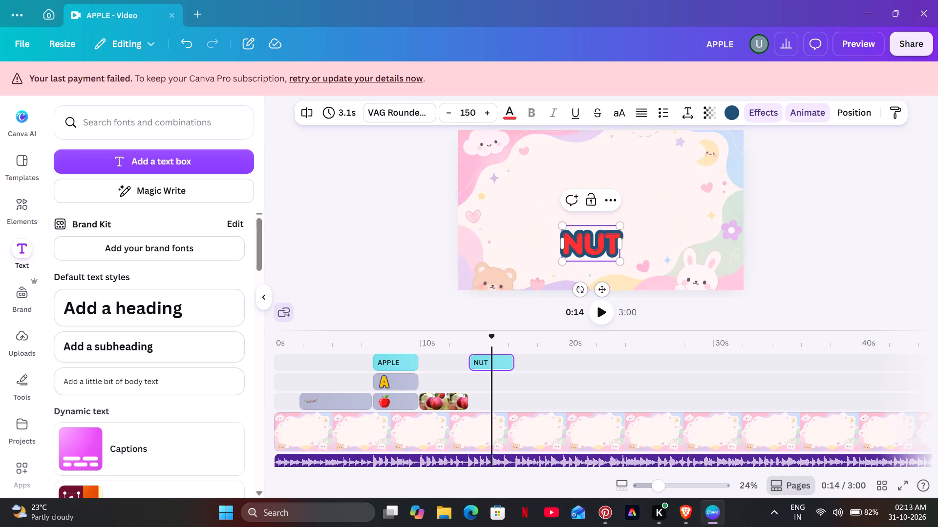
key("BackSpace")
key("BackSpace")
key("BackSpace")
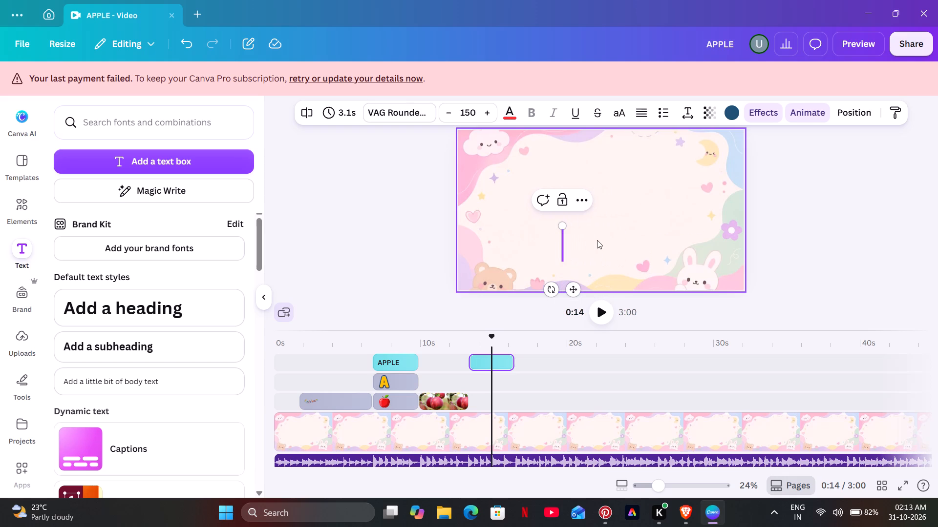
type("BUTTER")
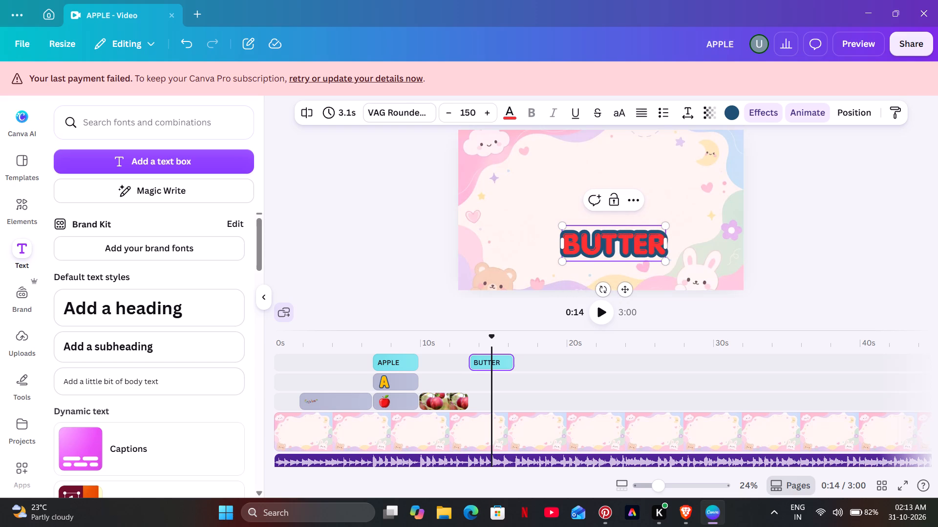
type("FLY")
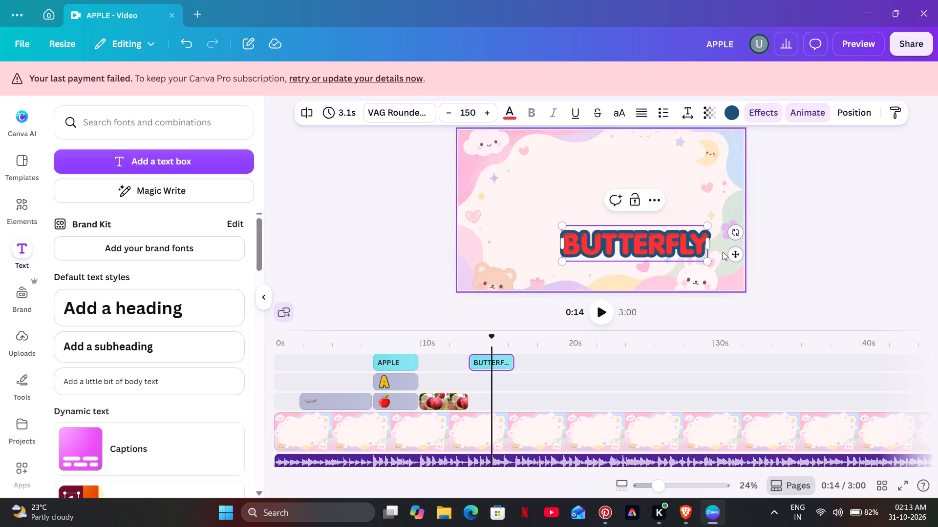
Move the BUTTERFLY text to the horizontal center of the page.
left_click_drag(738, 258, 709, 257)
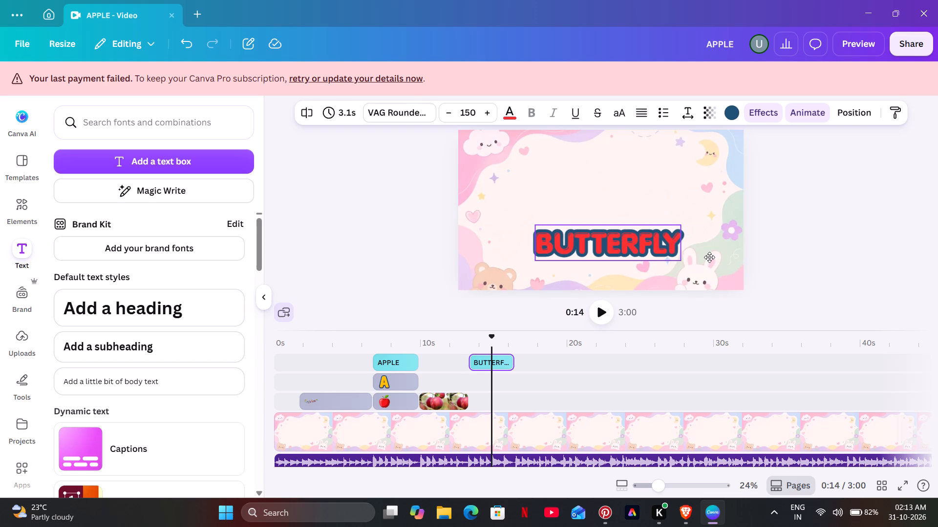
left_click_drag(709, 257, 709, 258)
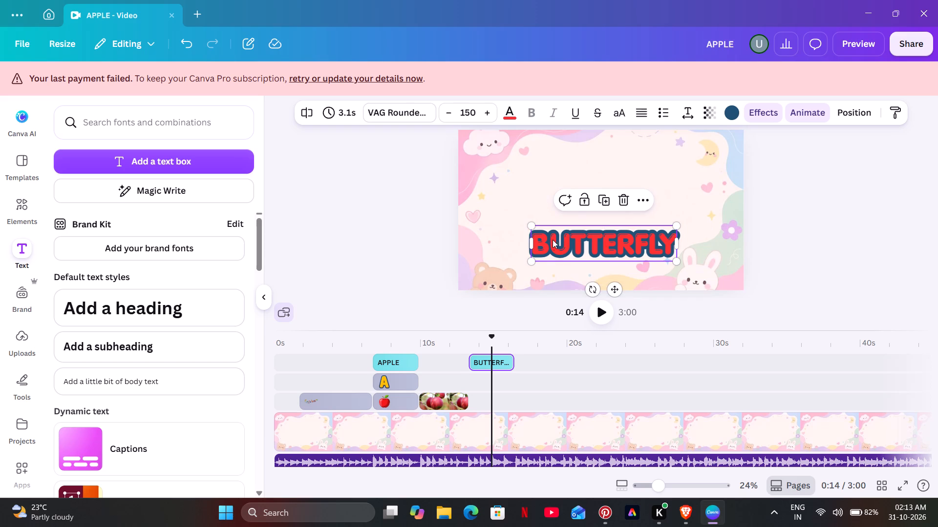
Color only the first letter B of the BUTTERFLY text pink.
left_click(546, 243)
left_click_drag(546, 243, 533, 248)
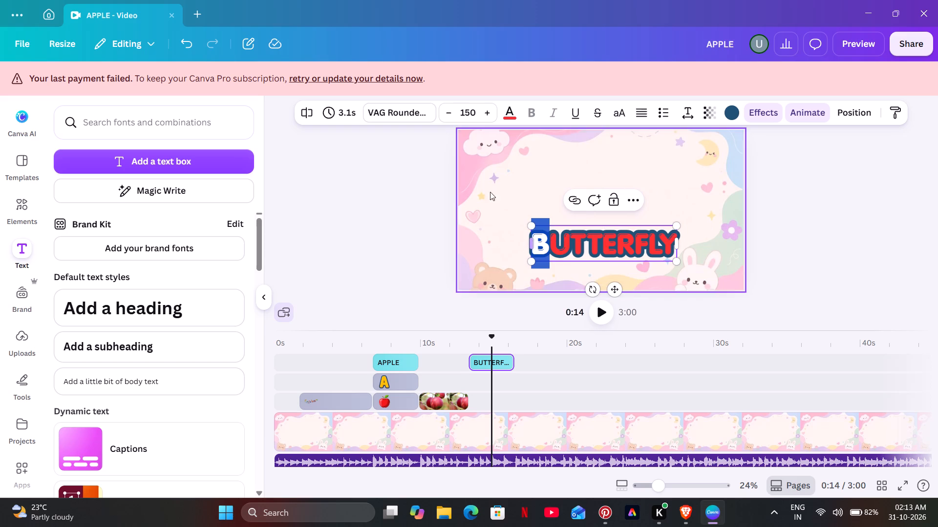
left_click(501, 114)
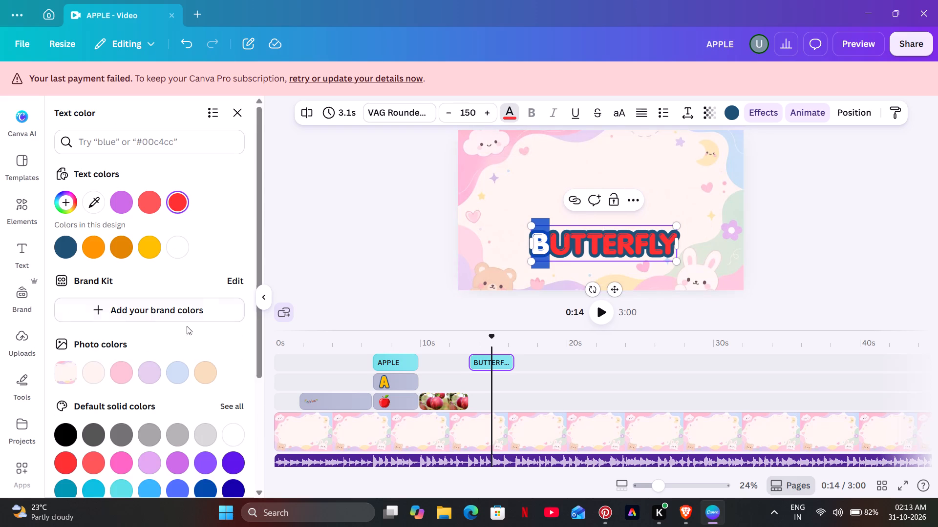
left_click(129, 462)
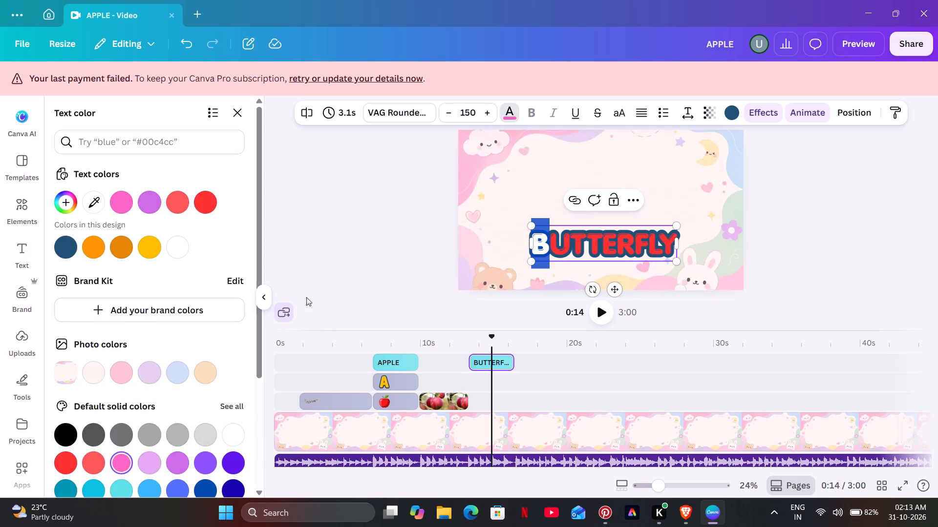
double_click(369, 237)
Recolor the letters UTTERFLY of the BUTTERFLY text with the light pink from the photo colors.
left_click(664, 239)
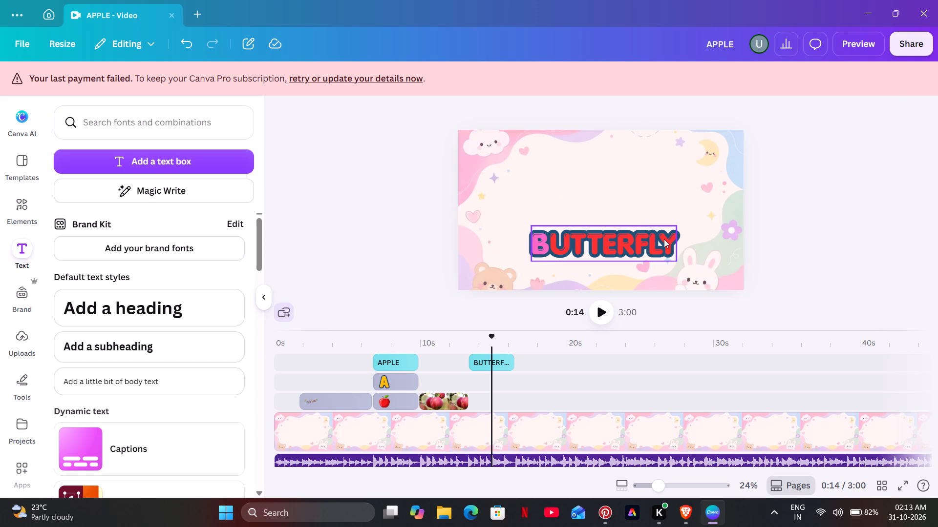
left_click(670, 239)
left_click_drag(670, 239, 566, 242)
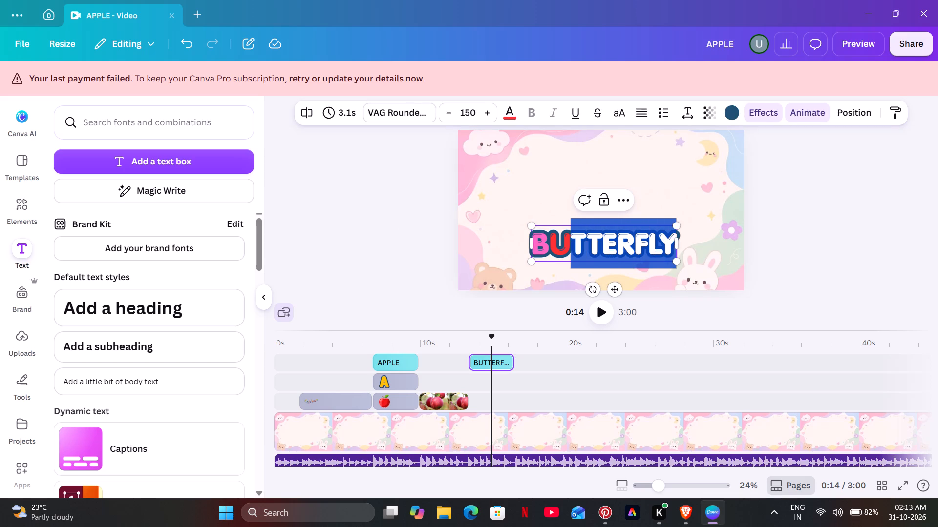
left_click_drag(566, 242, 558, 244)
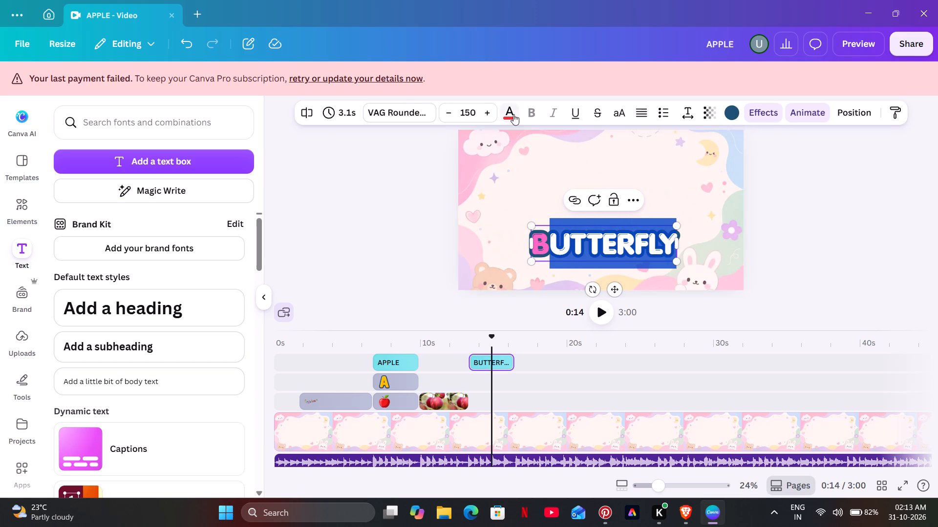
left_click(513, 114)
scroll(205, 382, "down", 1)
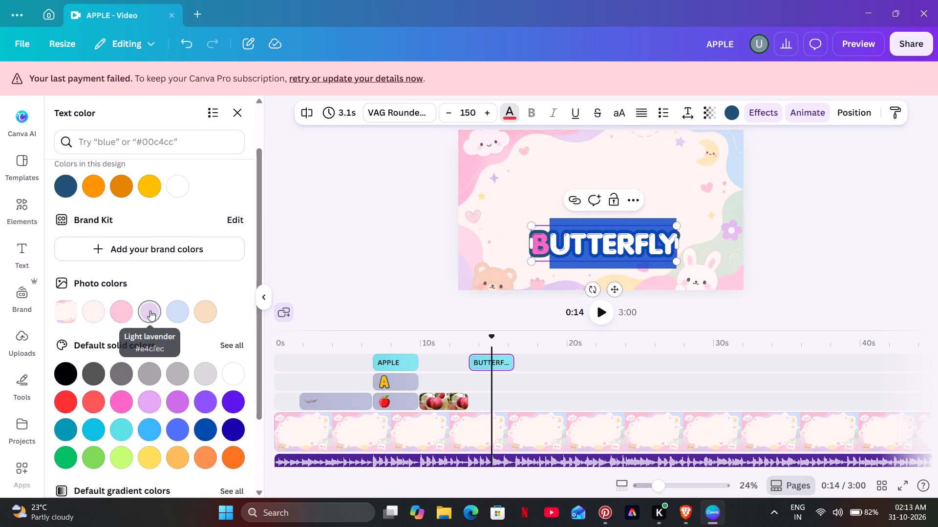
left_click(126, 311)
double_click(357, 238)
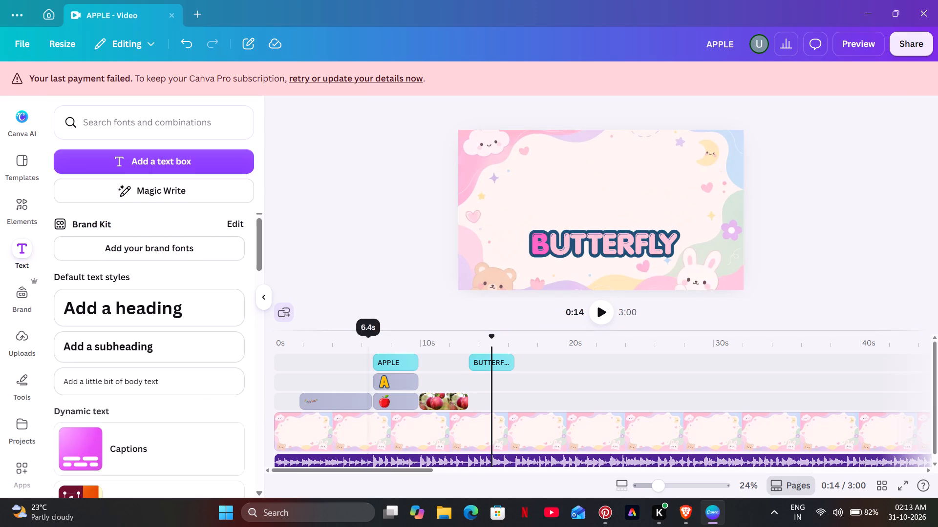
Check playback from about 11 s and shift the BUTTERFLY text slightly later on the timeline, starting at about 13.6 s.
left_click(395, 346)
left_click(445, 346)
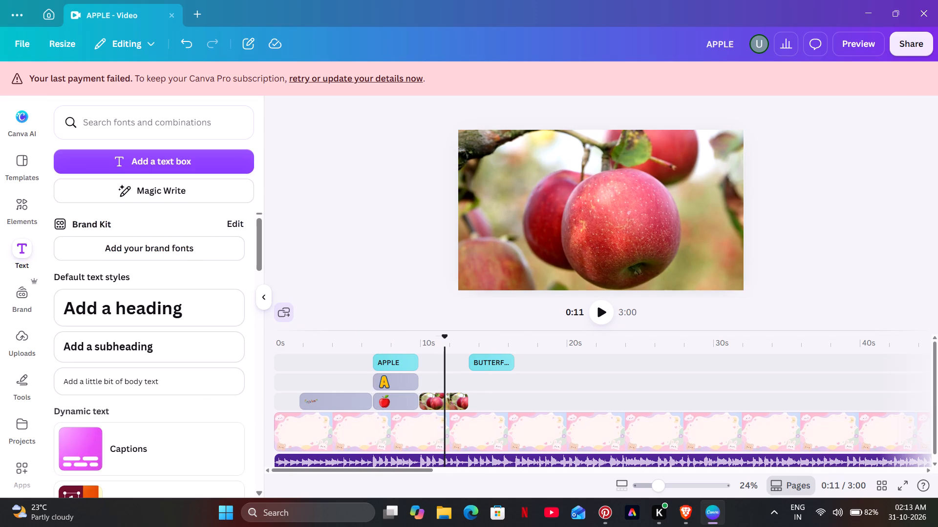
left_click(480, 352)
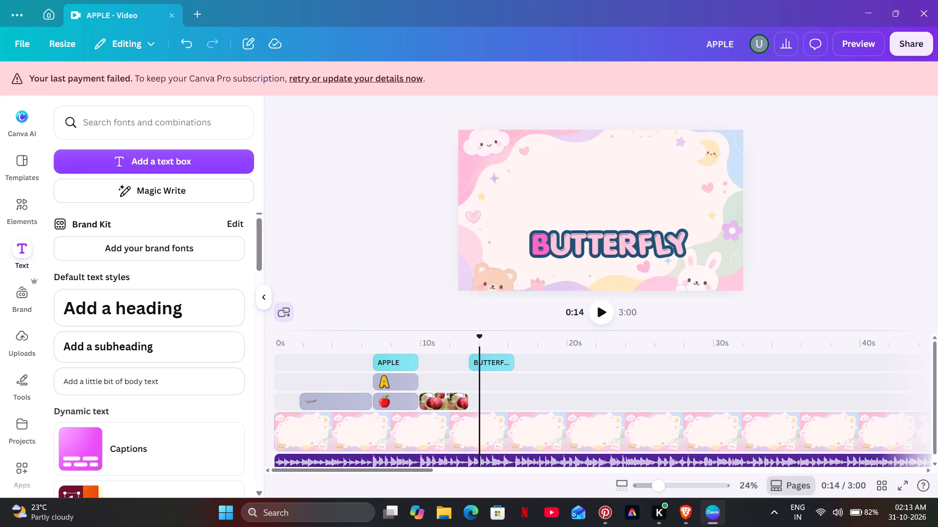
left_click(449, 346)
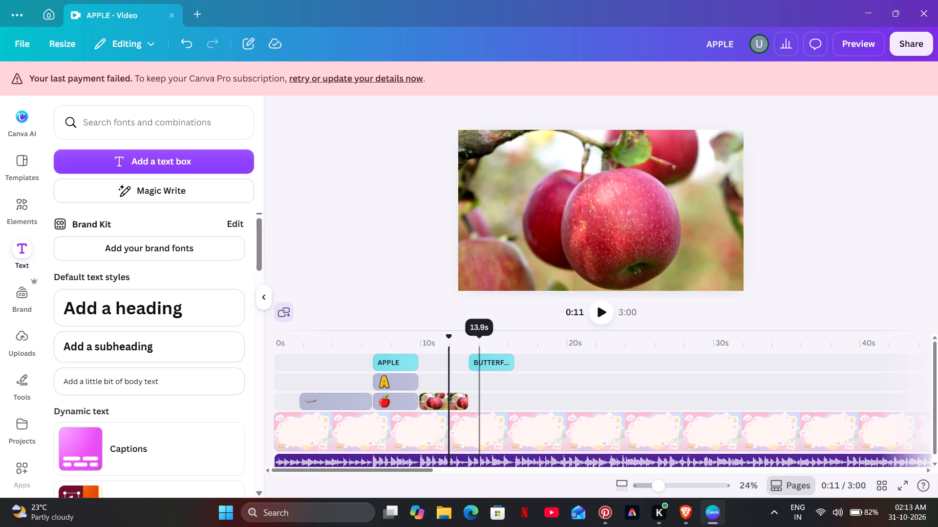
left_click(598, 315)
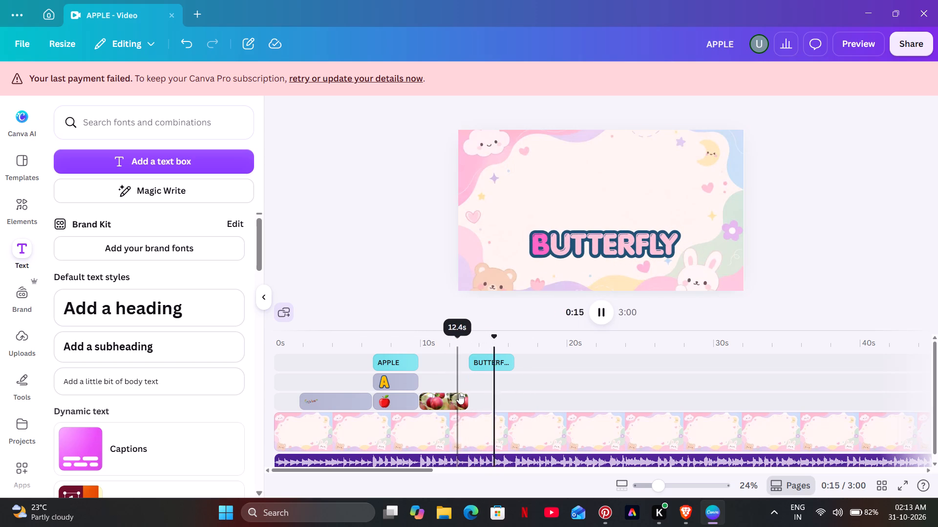
left_click(463, 399)
left_click_drag(483, 360, 488, 360)
Extend the end of the apple video clip to meet the start of the BUTTERFLY text, and play back the transition.
left_click(464, 400)
left_click(460, 402)
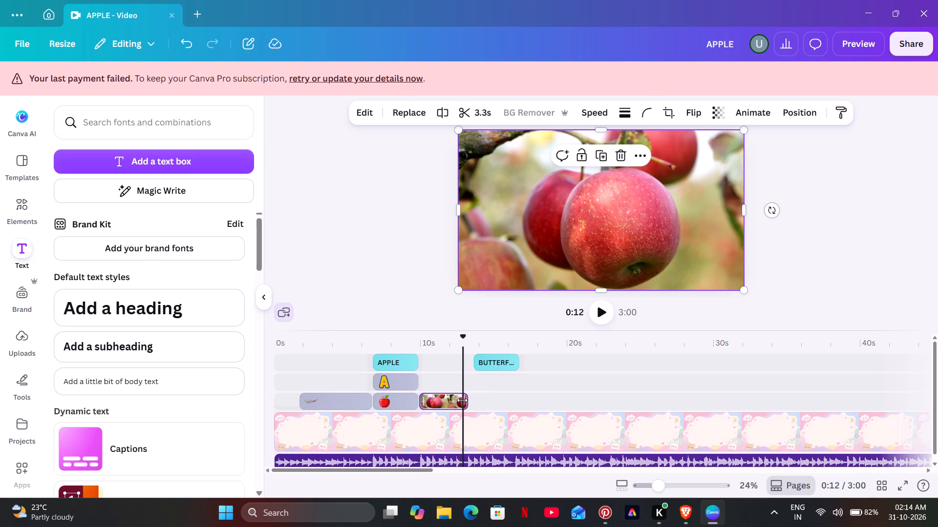
double_click(462, 400)
left_click(470, 386)
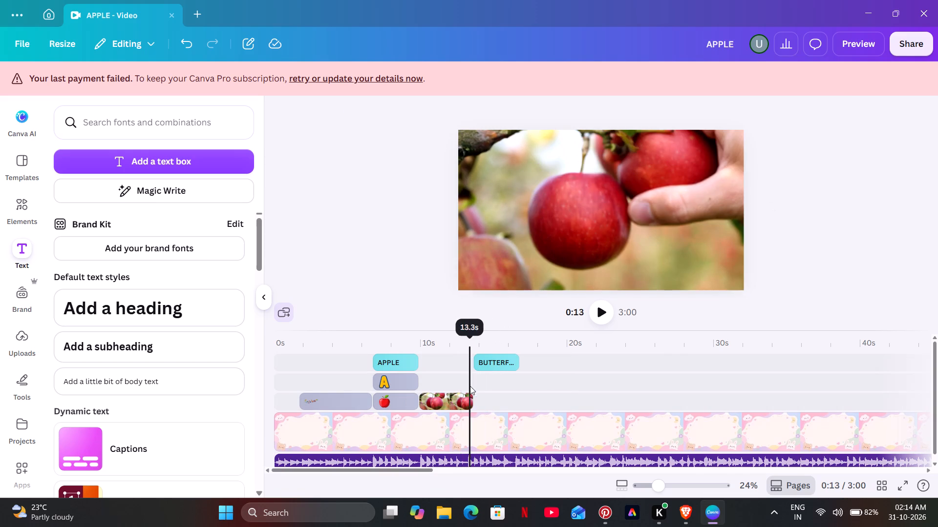
left_click(492, 360)
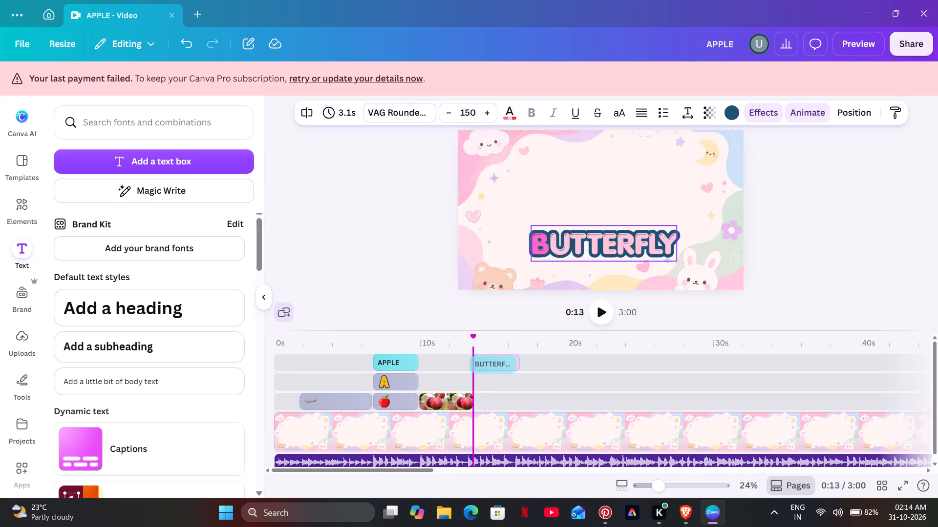
left_click(463, 359)
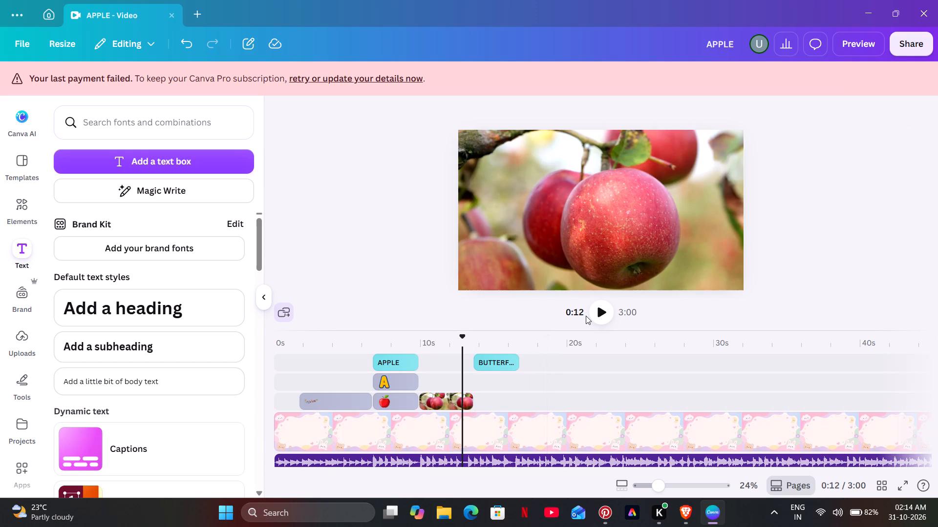
left_click(586, 316)
left_click(590, 312)
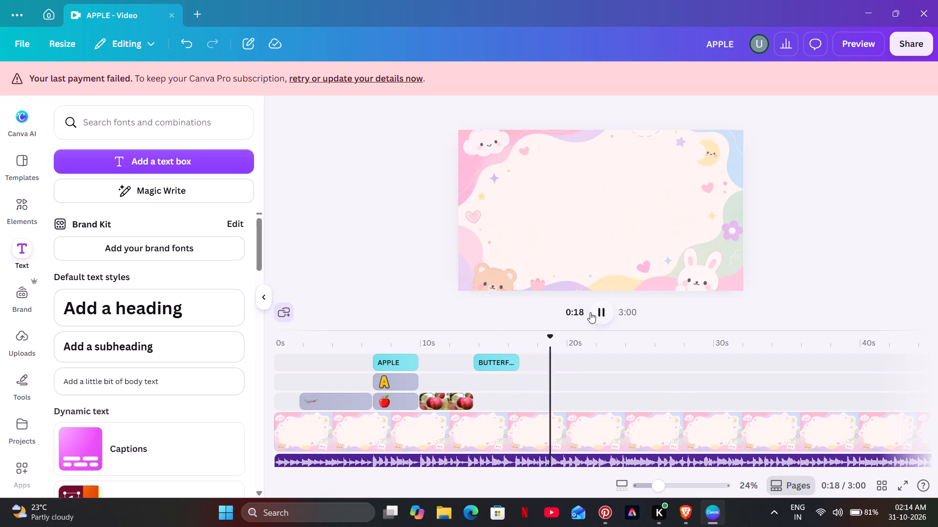
left_click(590, 312)
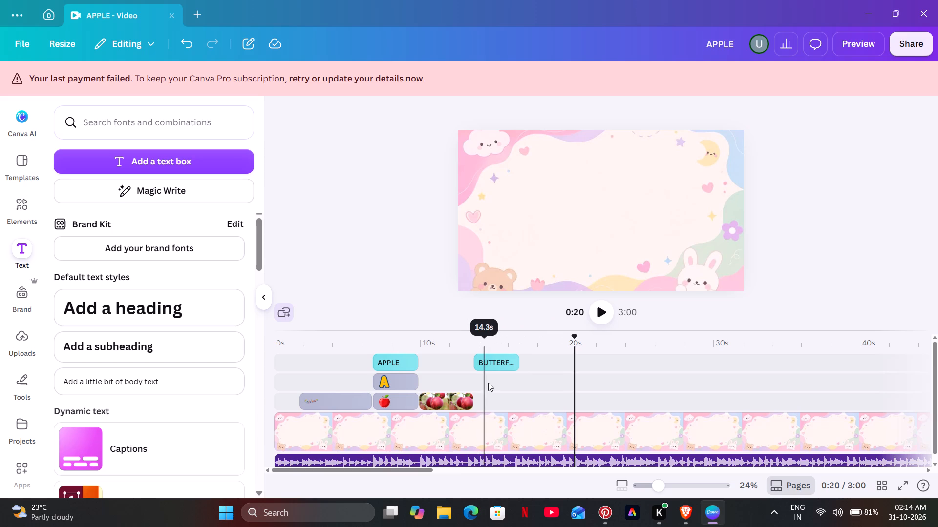
Find graphics similar to the yellow letter A and add the matching yellow letter B.
left_click(398, 376)
right_click(398, 376)
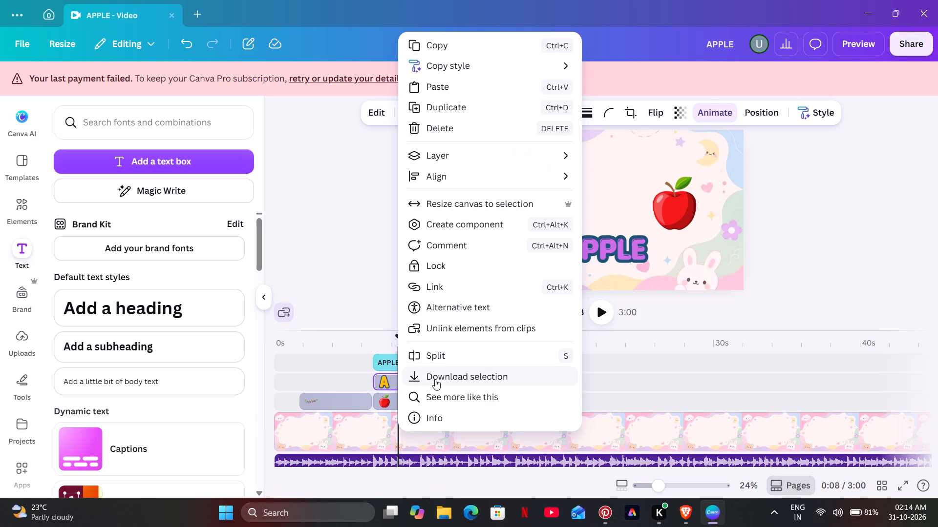
left_click(438, 392)
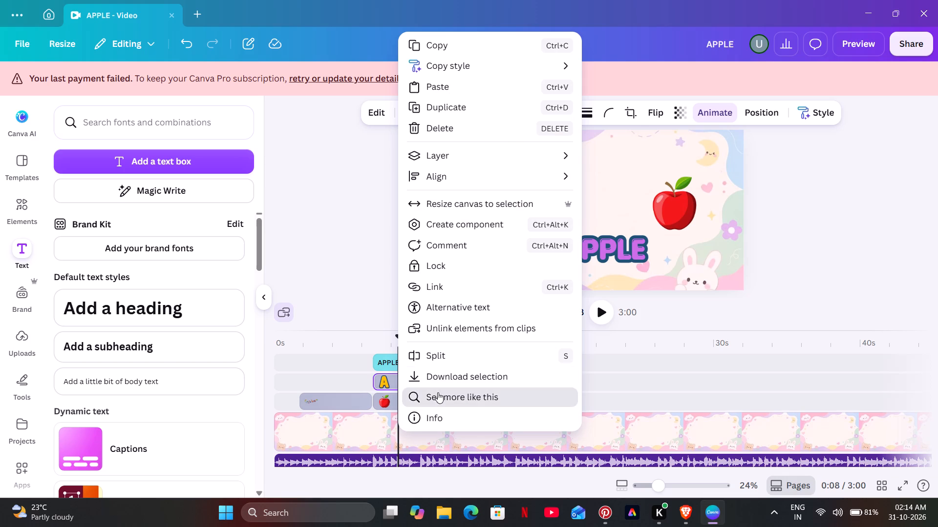
scroll(216, 329, "down", 1)
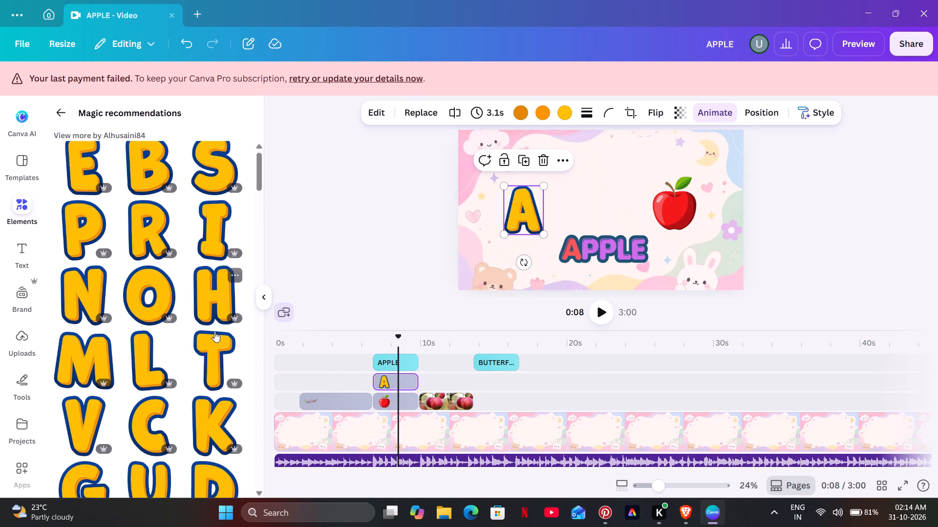
scroll(214, 331, "down", 3)
scroll(213, 332, "up", 4)
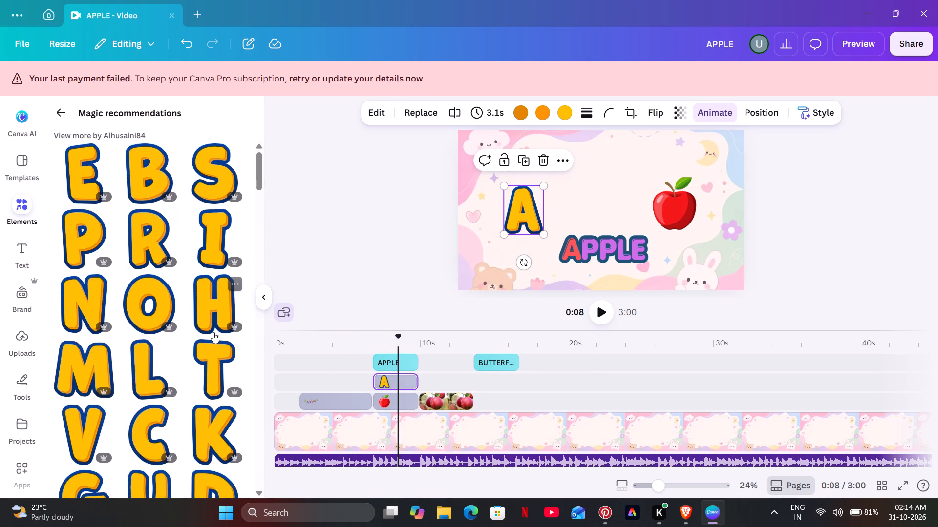
left_click(151, 178)
Align the letter B with the BUTTERFLY text on the timeline and trim its duration to 3.1 s.
left_click_drag(442, 362, 472, 363)
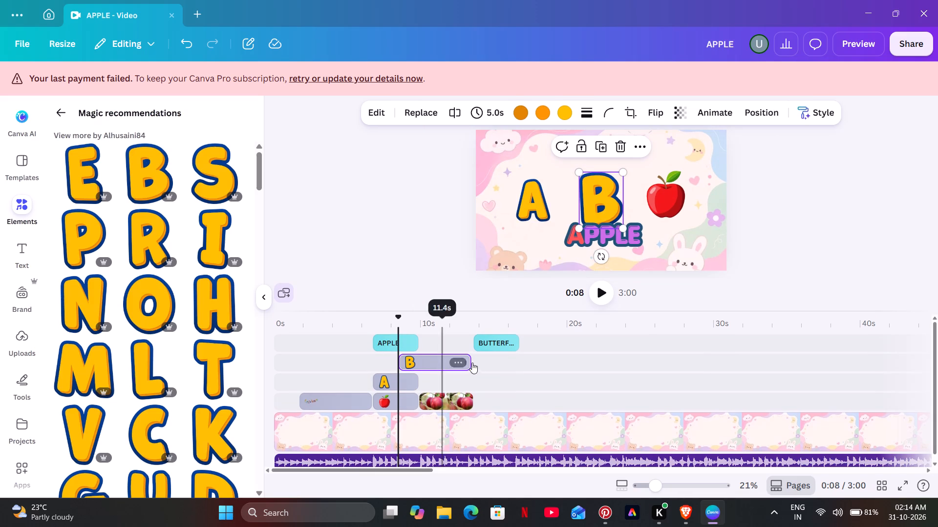
left_click_drag(472, 363, 519, 362)
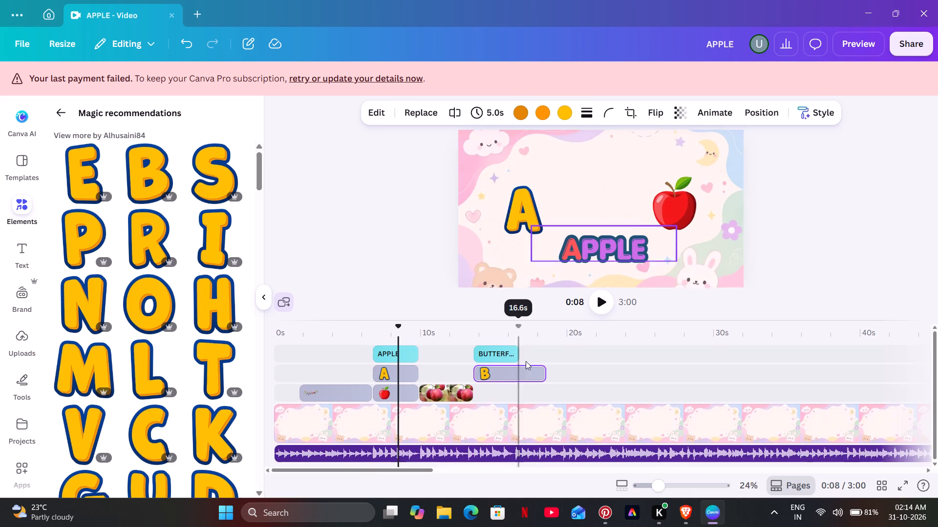
left_click_drag(545, 385, 516, 385)
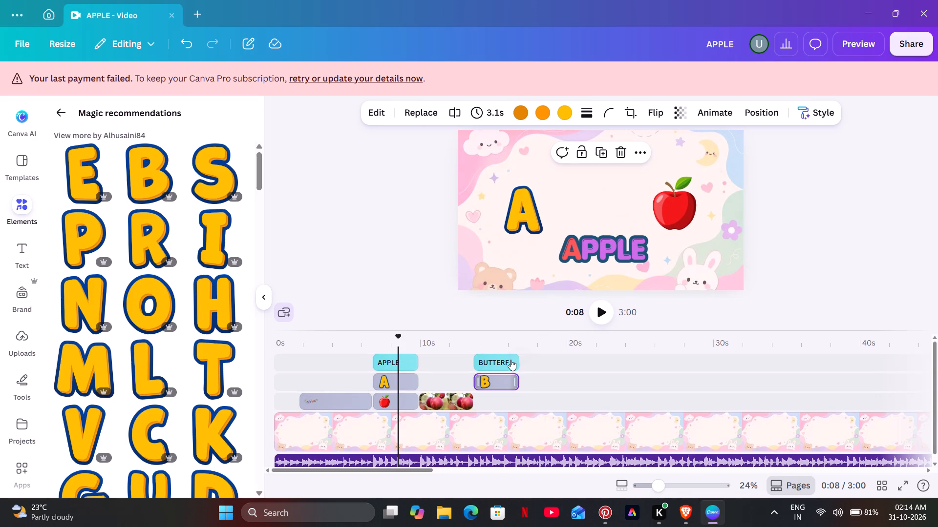
Shrink the letter B graphic and place it above the beginning of the BUTTERFLY word.
left_click(500, 346)
left_click(582, 205)
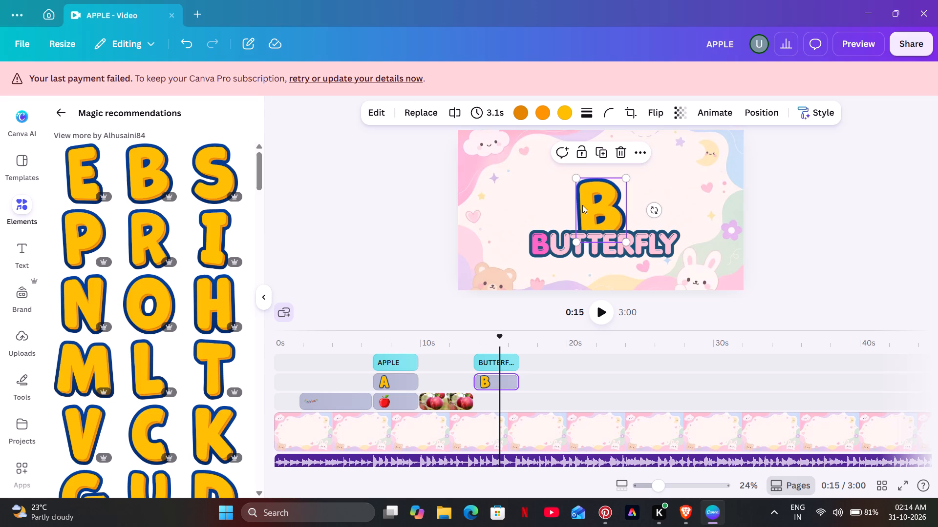
left_click_drag(582, 200, 508, 187)
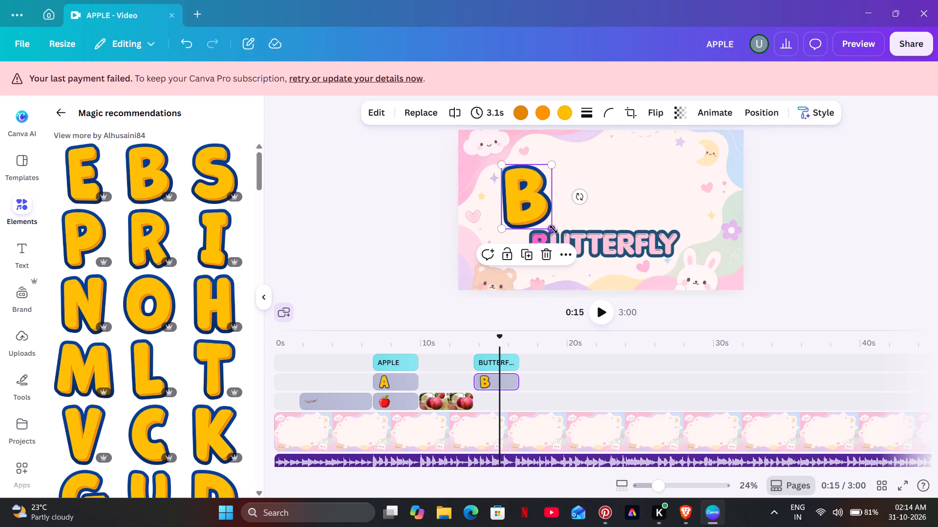
left_click_drag(554, 229, 530, 218)
left_click_drag(516, 189, 519, 201)
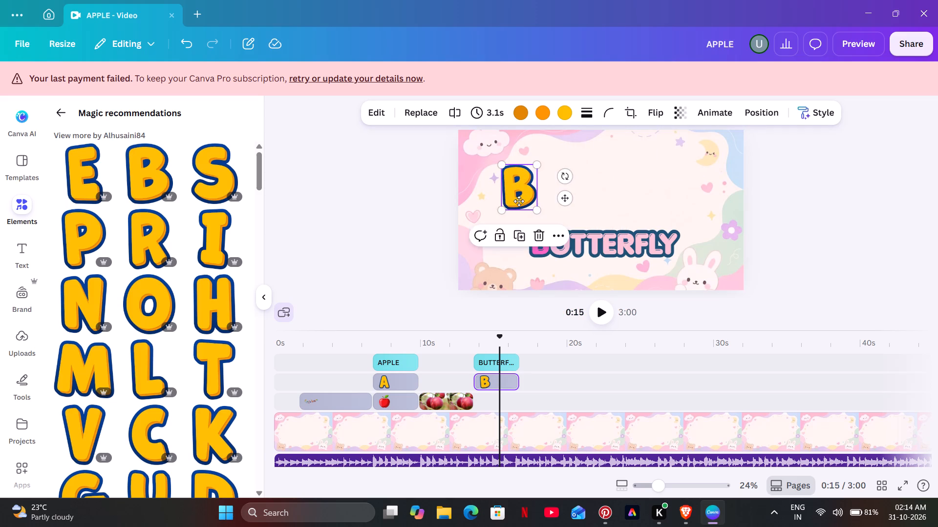
left_click_drag(519, 201, 519, 202)
Scale the BUTTERFLY text down to size 144 and adjust its position below the letter B.
left_click_drag(602, 244, 601, 249)
left_click_drag(674, 266, 668, 264)
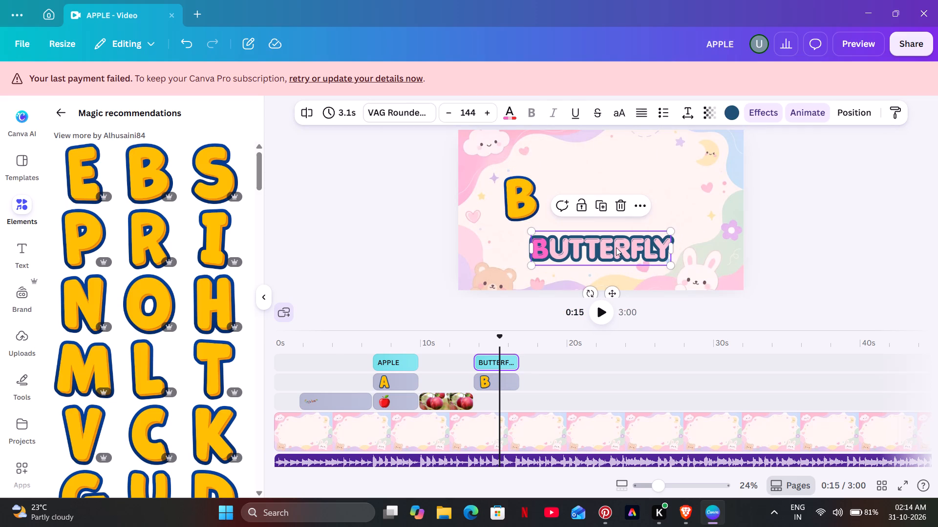
left_click_drag(616, 247, 618, 246)
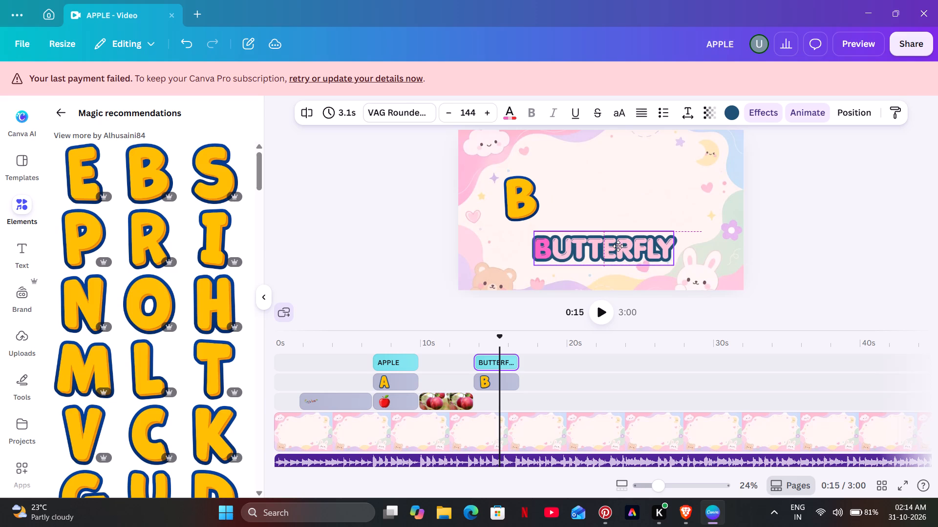
left_click_drag(618, 246, 615, 243)
left_click(895, 203)
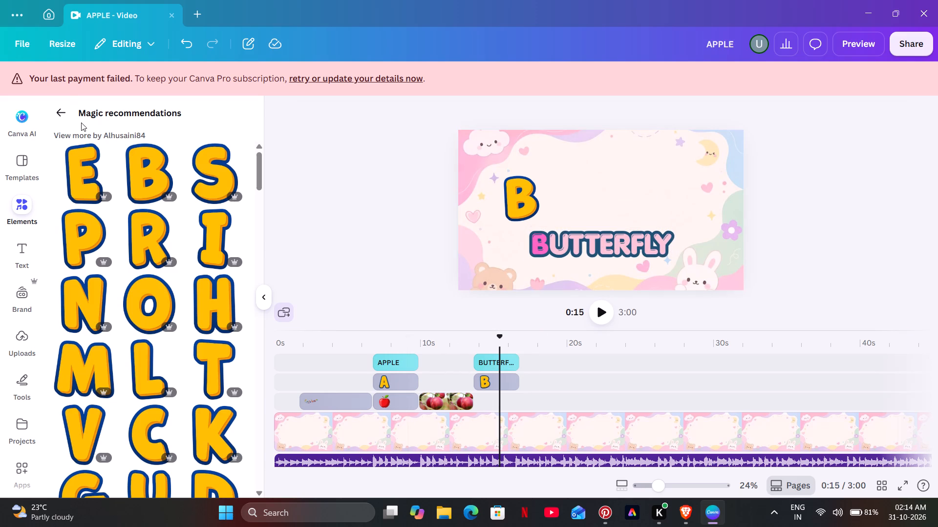
Search the elements for butterfly and add the orange-red butterfly graphic to the page.
left_click(23, 217)
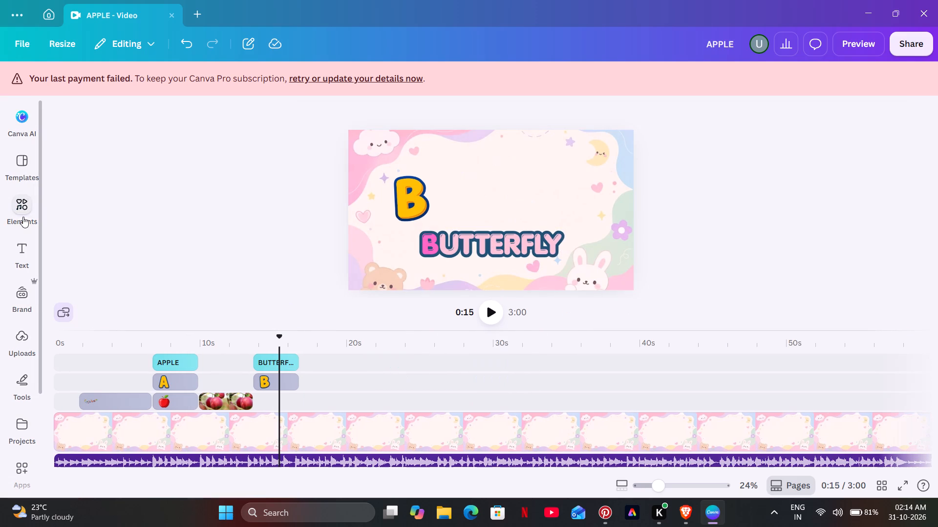
left_click(9, 214)
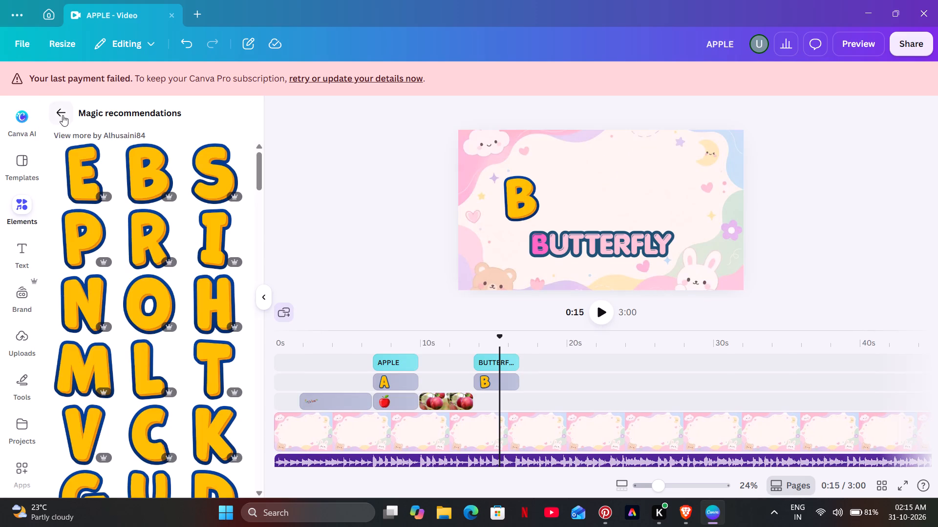
left_click(63, 114)
left_click(185, 133)
left_click(178, 122)
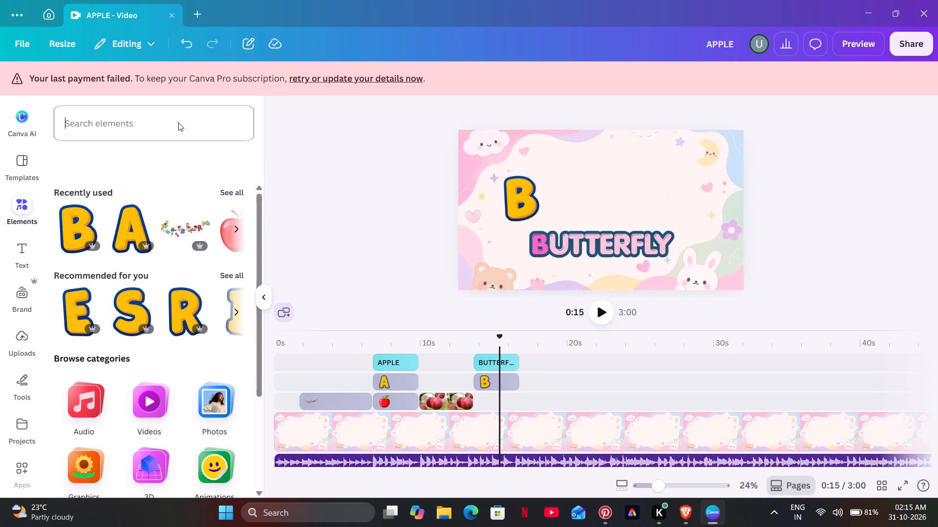
type("BUTTER")
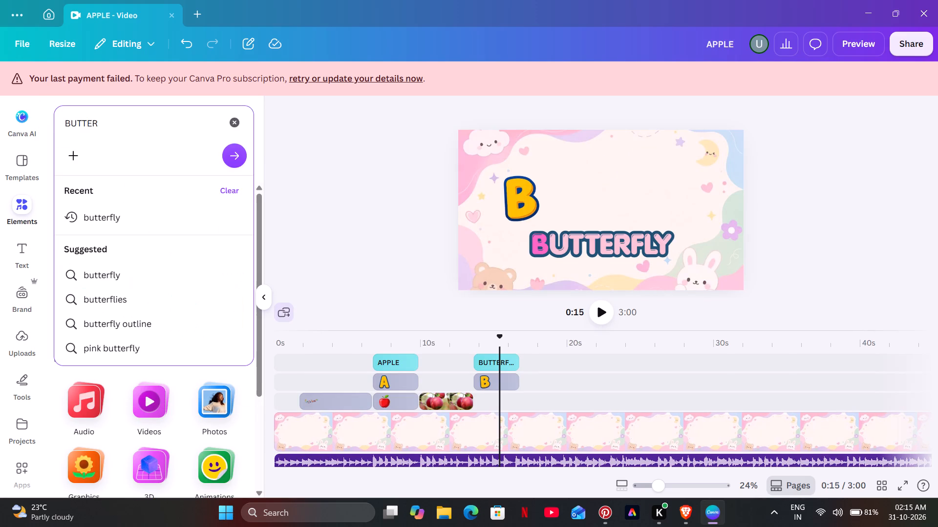
left_click(134, 225)
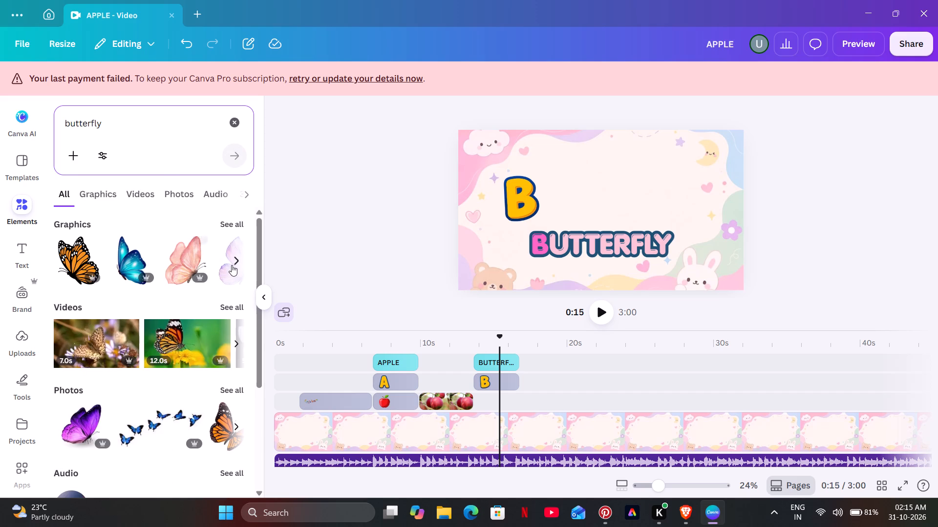
left_click(235, 264)
left_click(137, 259)
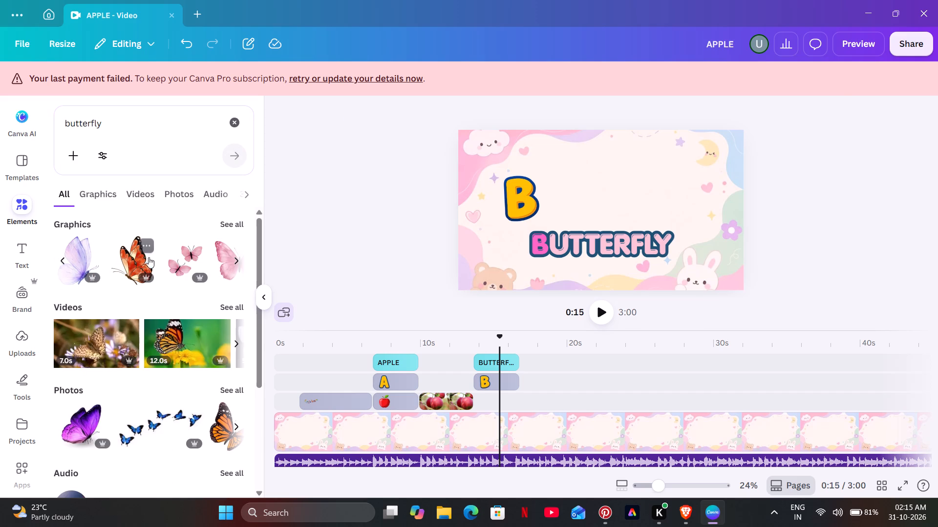
Shrink the orange-red butterfly graphic and place it above the end of the BUTTERFLY word, level with the letter B.
left_click_drag(590, 193, 590, 178)
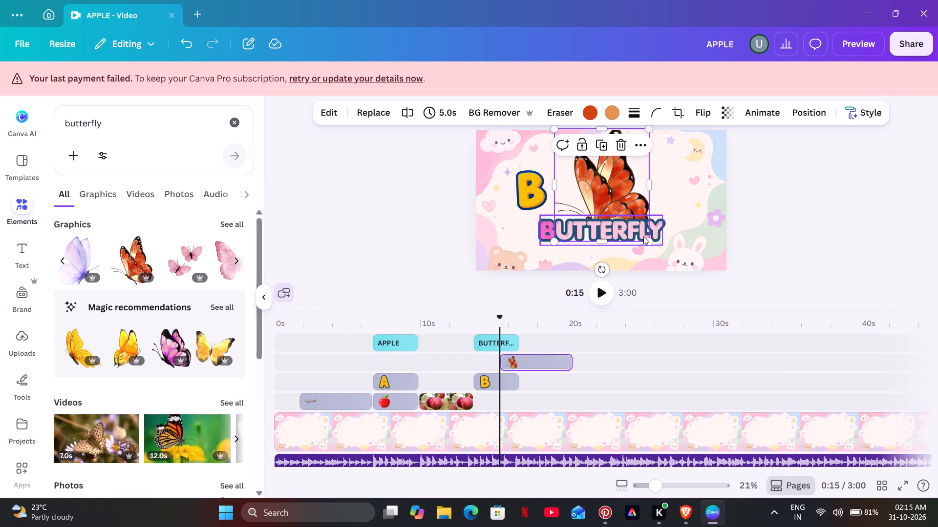
left_click_drag(648, 241, 588, 168)
left_click_drag(589, 168, 595, 176)
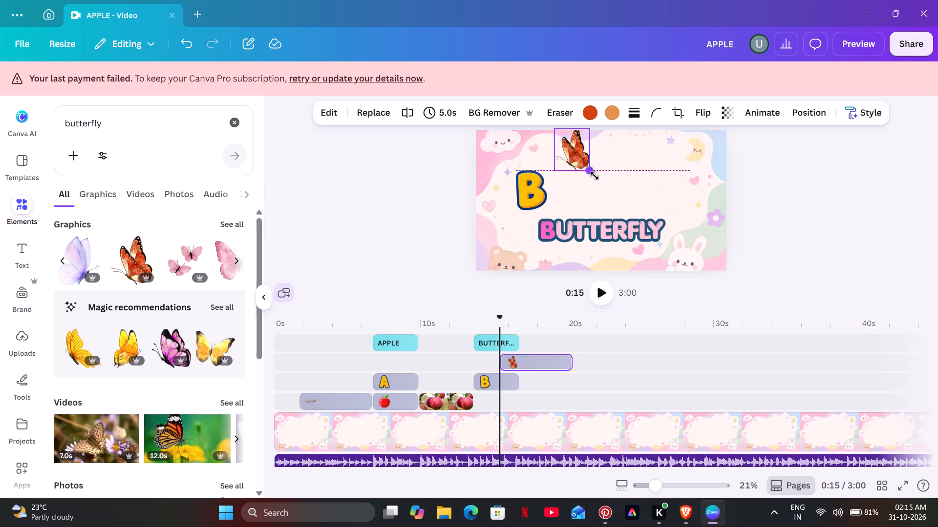
left_click_drag(595, 176, 600, 183)
left_click_drag(572, 154, 660, 186)
left_click(837, 177)
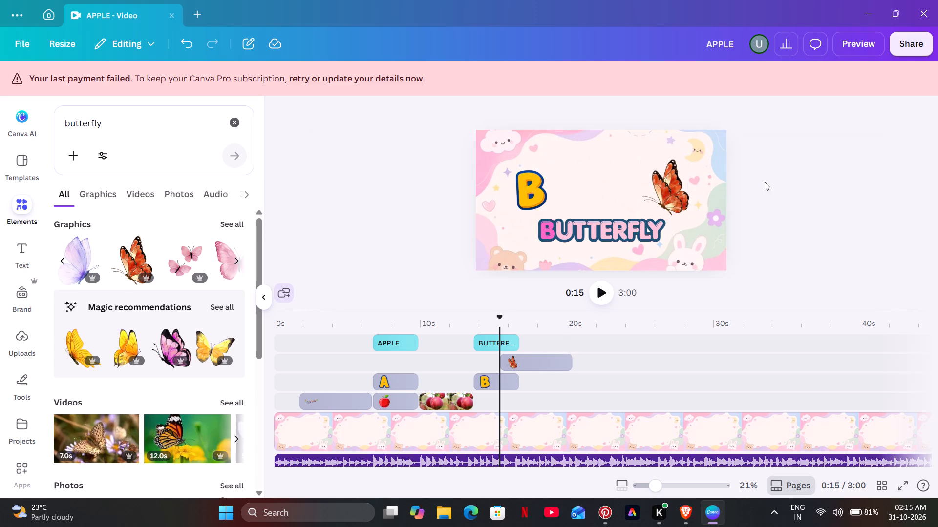
left_click(673, 183)
left_click_drag(641, 159, 650, 167)
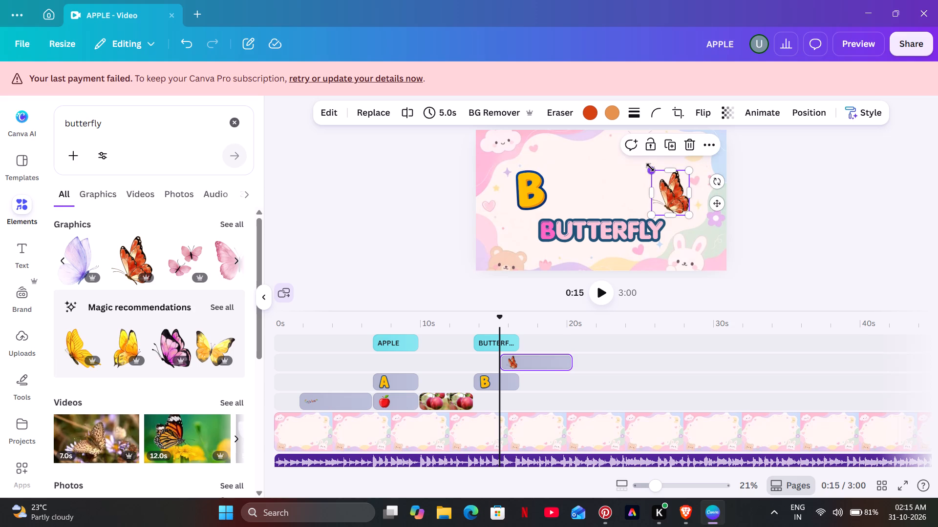
left_click_drag(678, 190, 678, 185)
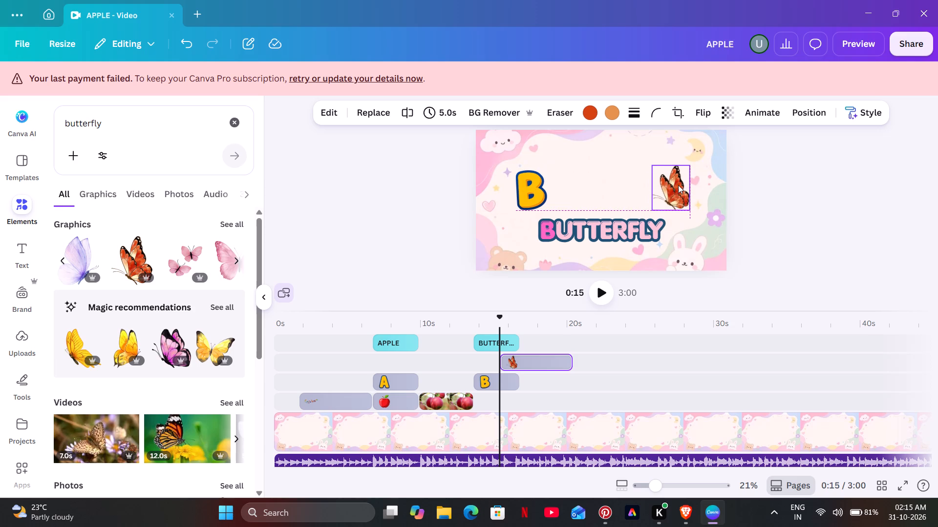
left_click(782, 182)
Apply the Tumble animation to the letter B and the butterfly graphic together.
left_click_drag(700, 164, 611, 189)
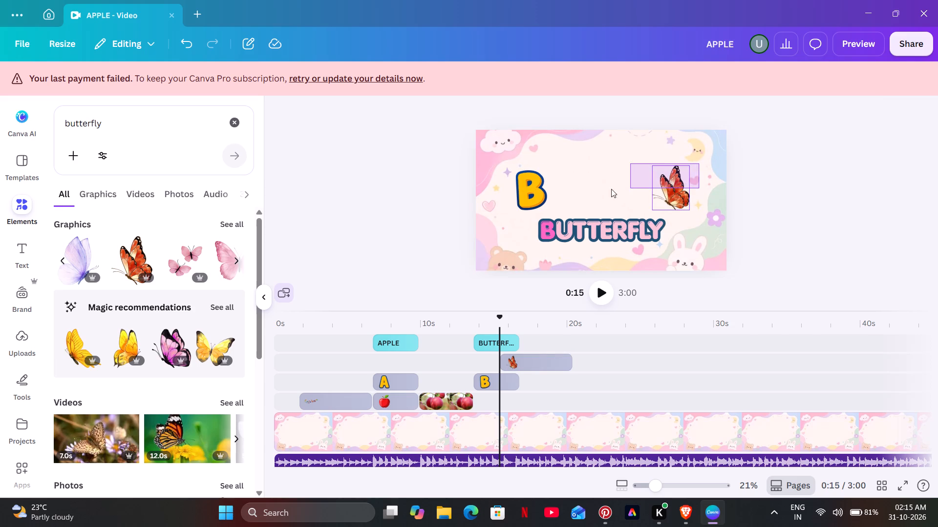
left_click_drag(611, 189, 509, 192)
left_click(648, 116)
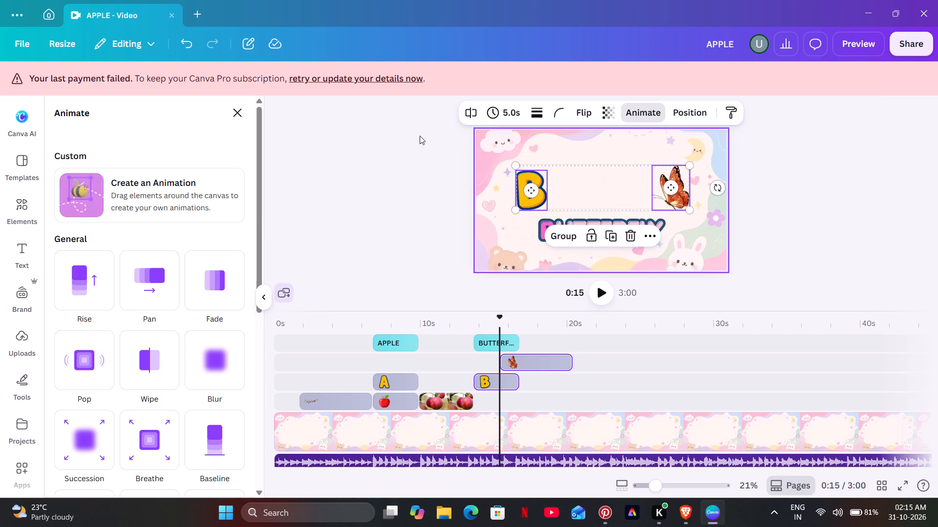
scroll(212, 225, "down", 4)
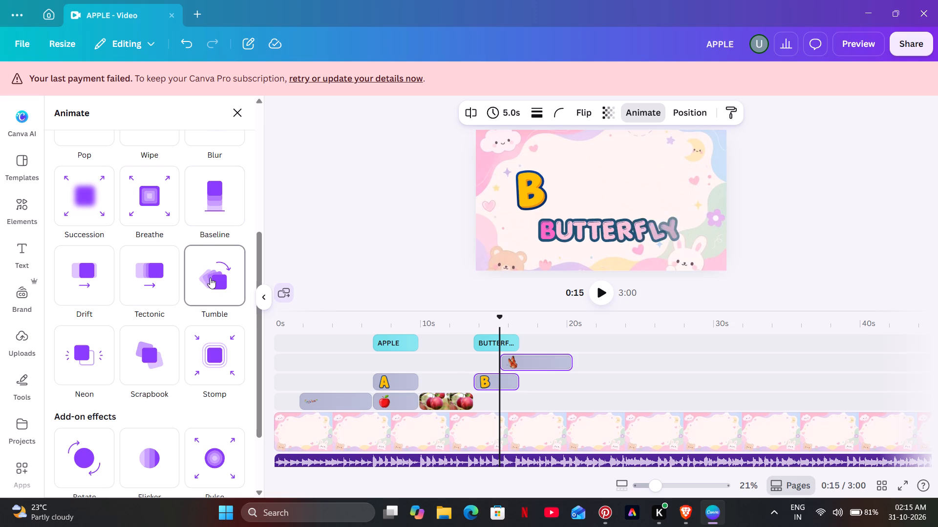
left_click(210, 278)
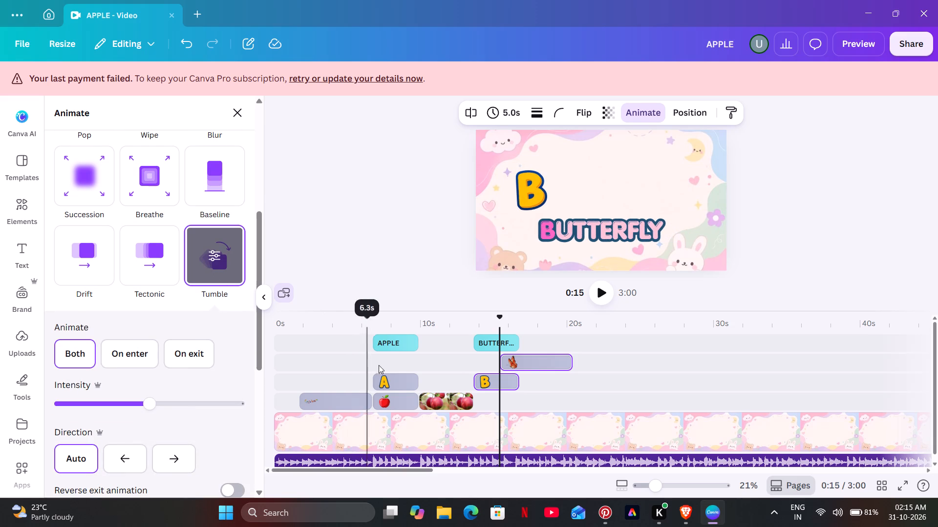
Match the butterfly and letter B timing to the BUTTERFLY text, trimming the butterfly to 3.1 s, and play back the section.
left_click_drag(526, 359, 504, 354)
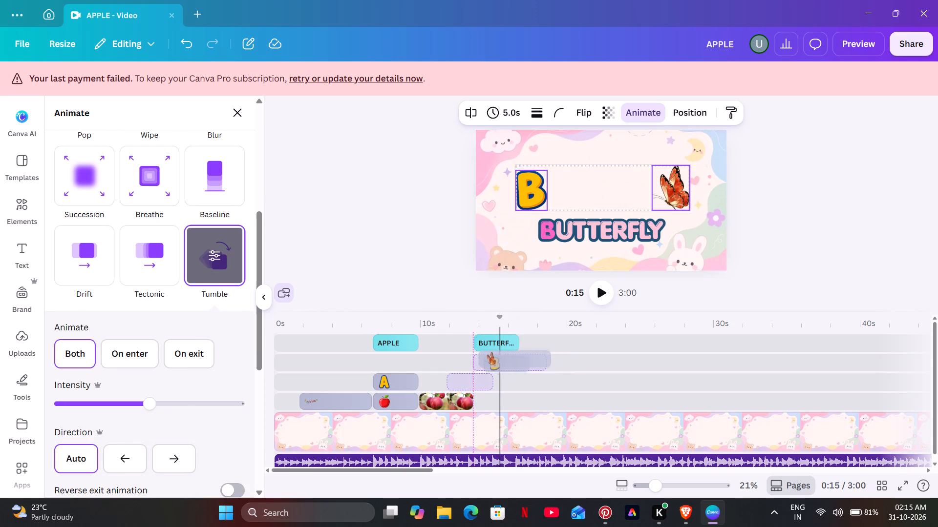
left_click_drag(504, 354, 514, 356)
left_click(507, 357)
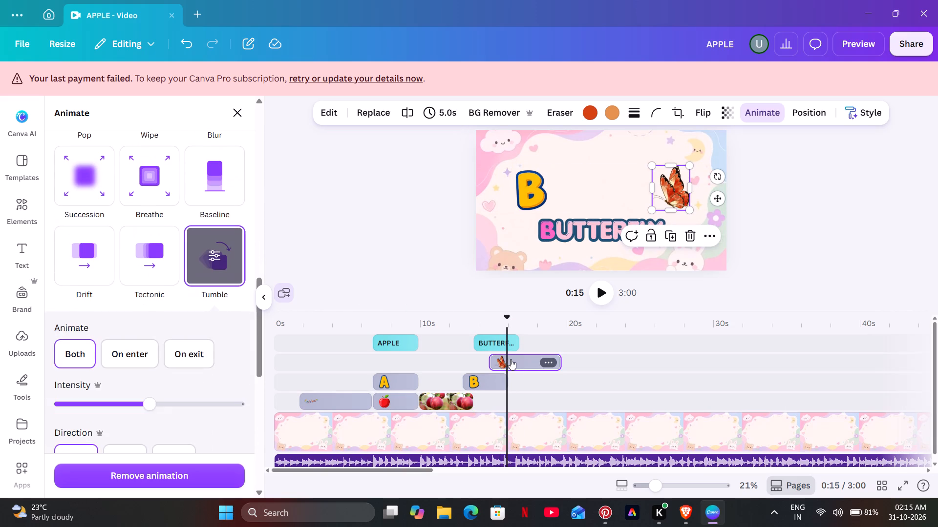
left_click_drag(511, 359, 496, 357)
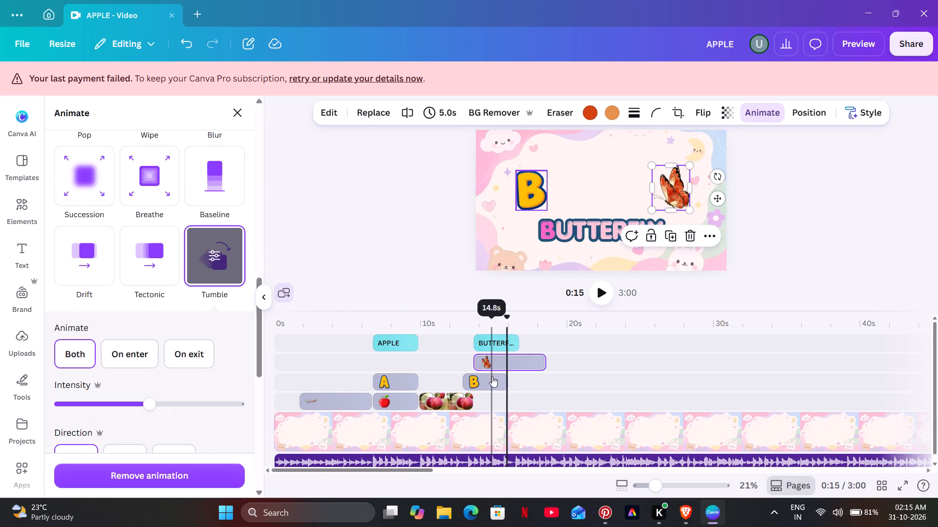
left_click_drag(492, 376, 506, 376)
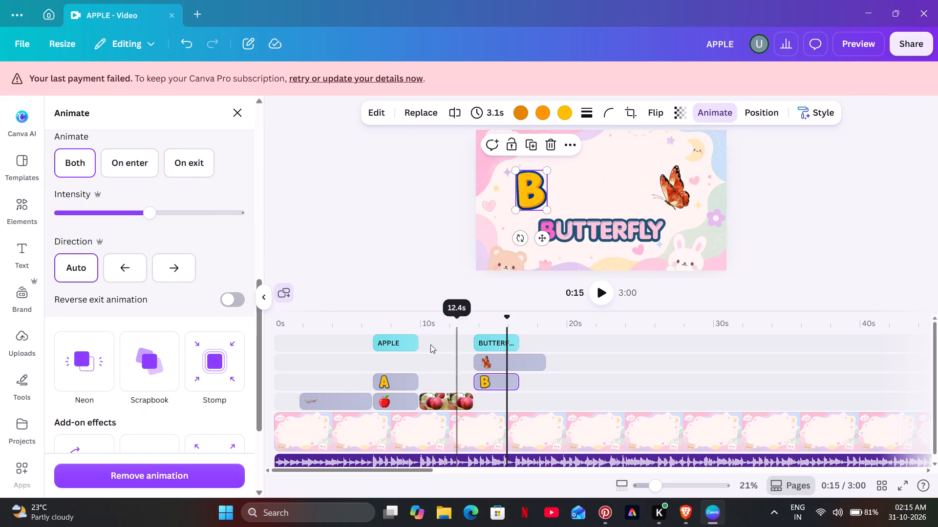
left_click(640, 248)
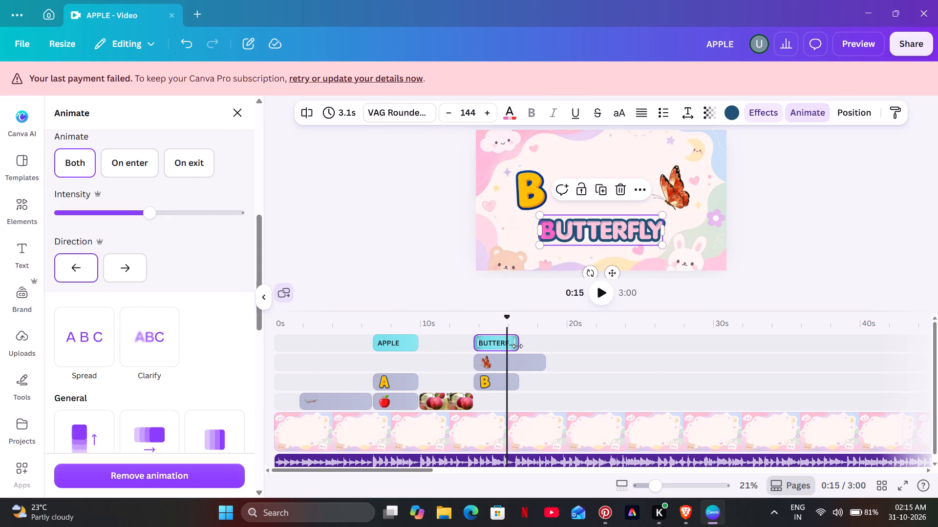
left_click_drag(536, 360, 521, 360)
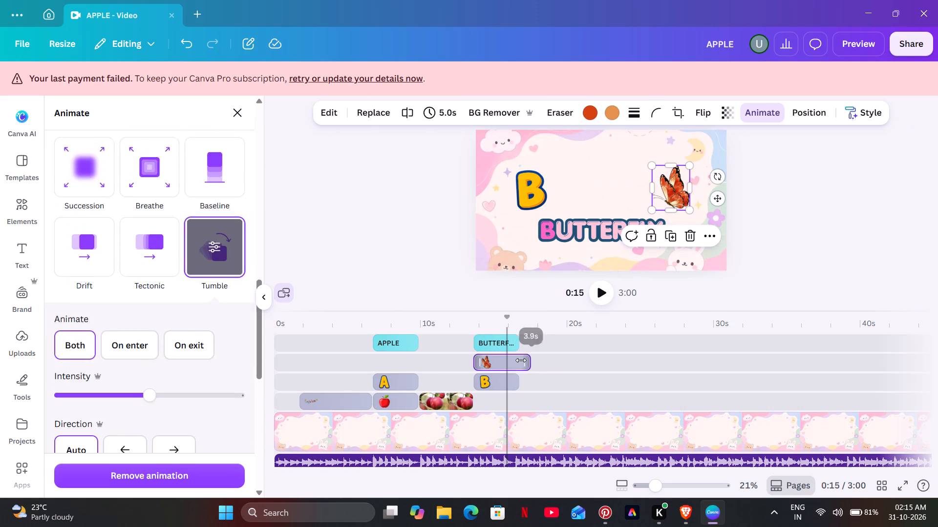
left_click_drag(521, 360, 512, 362)
left_click(457, 321)
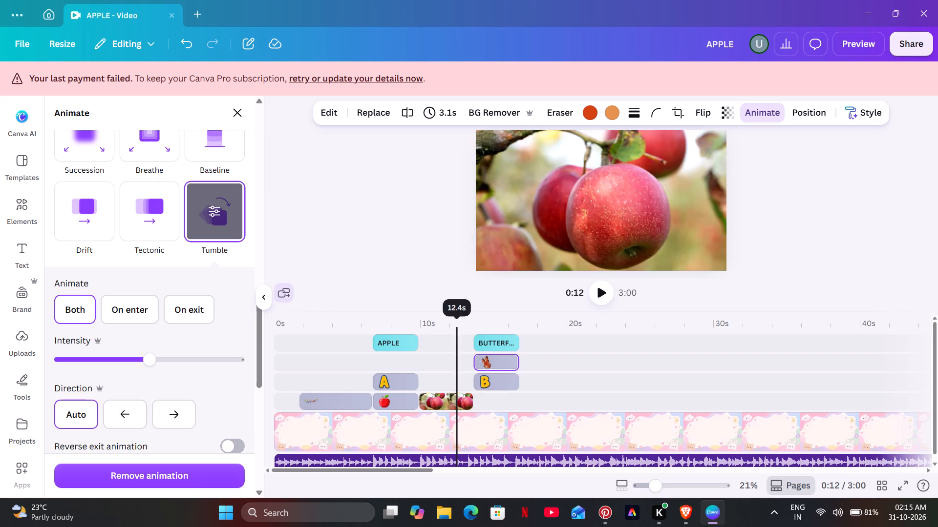
left_click(590, 290)
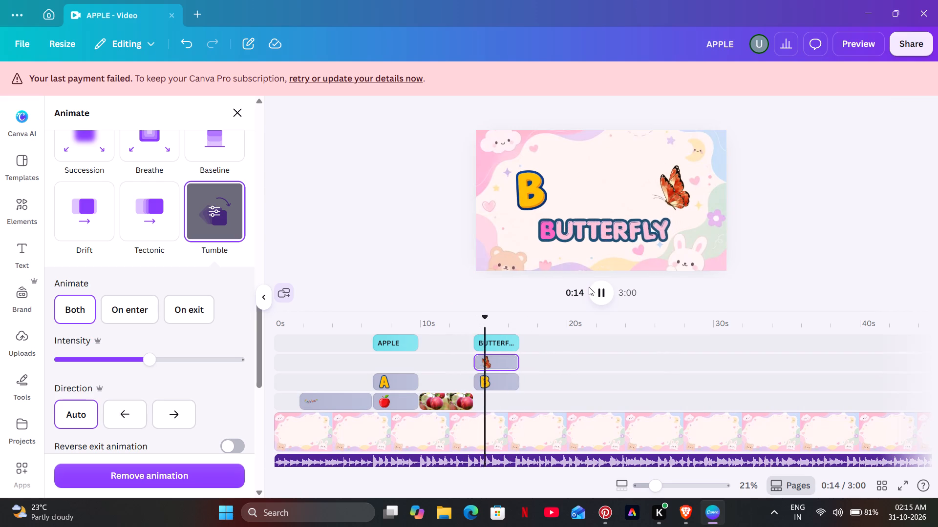
left_click(589, 287)
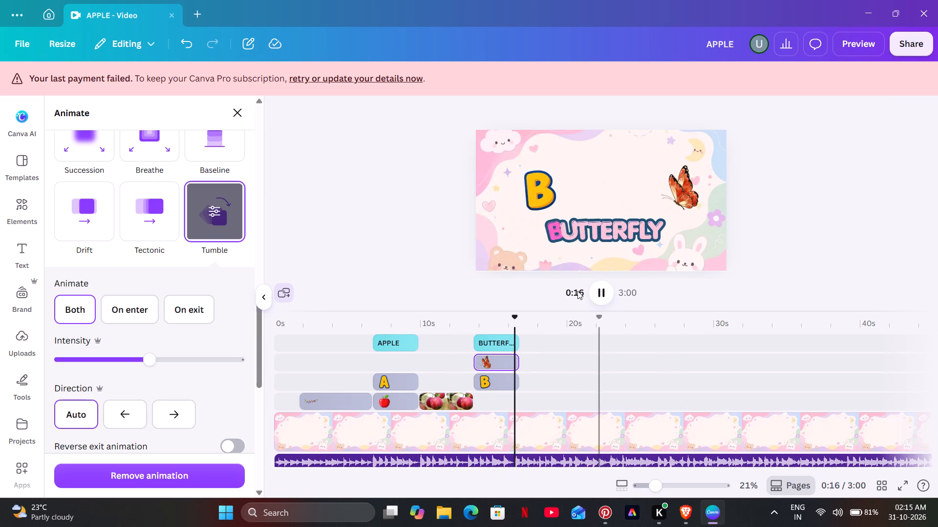
left_click(597, 292)
Add the Pulse add-on effect to the letter B and the butterfly graphic together.
left_click(490, 322)
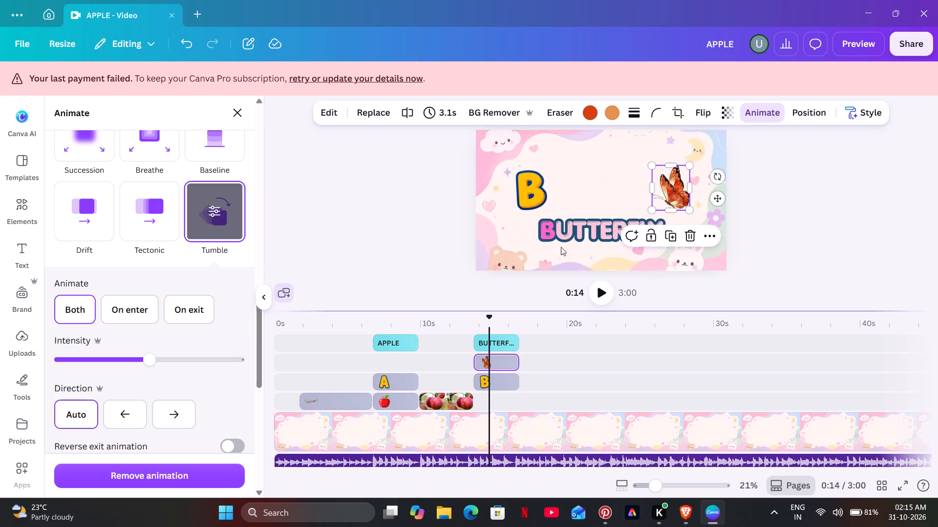
left_click(698, 156)
left_click_drag(698, 156, 691, 176)
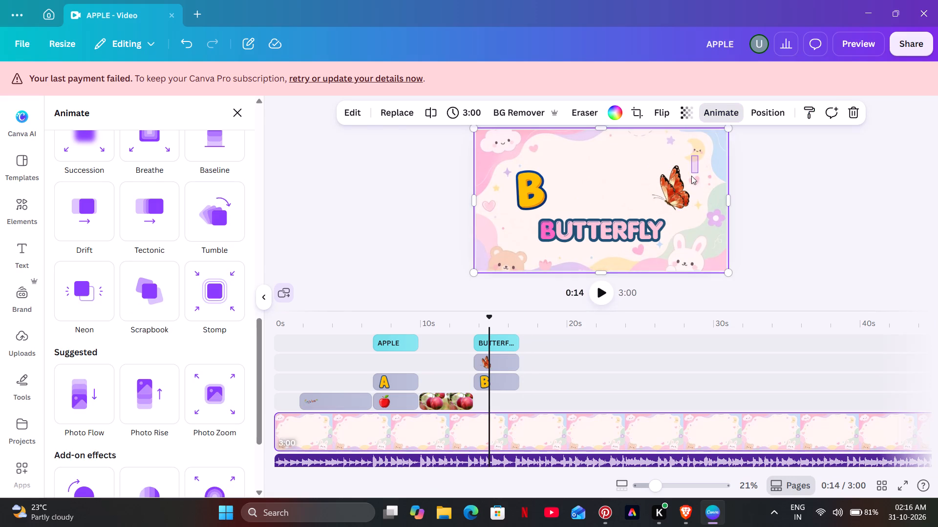
left_click_drag(691, 176, 525, 194)
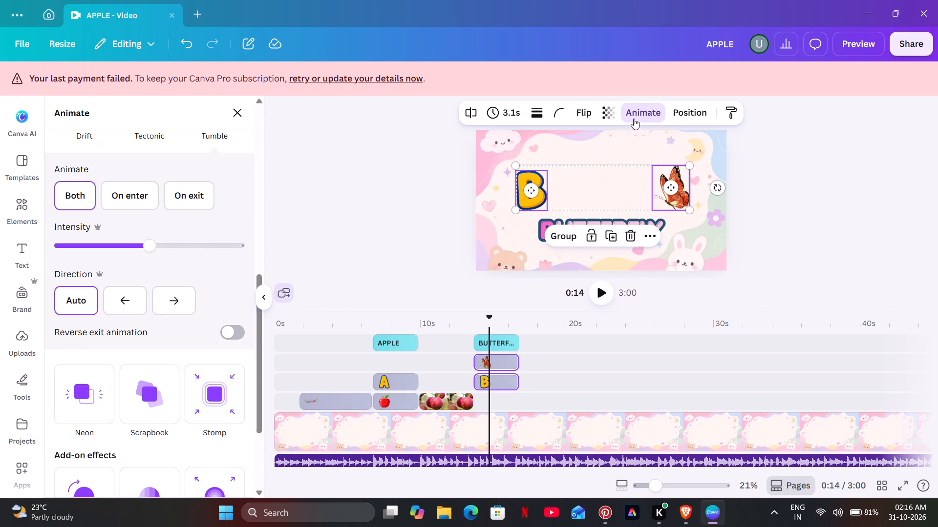
left_click(634, 116)
scroll(196, 328, "down", 3)
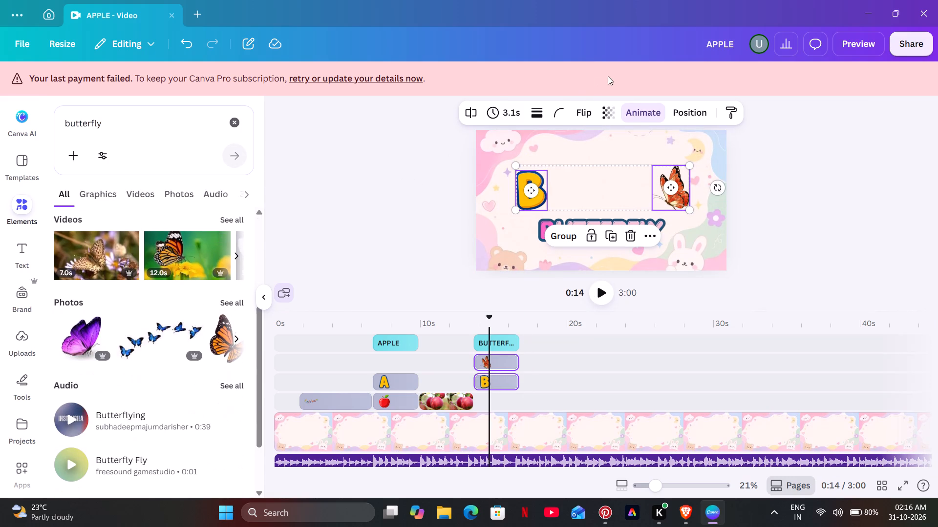
left_click(635, 108)
scroll(180, 242, "down", 3)
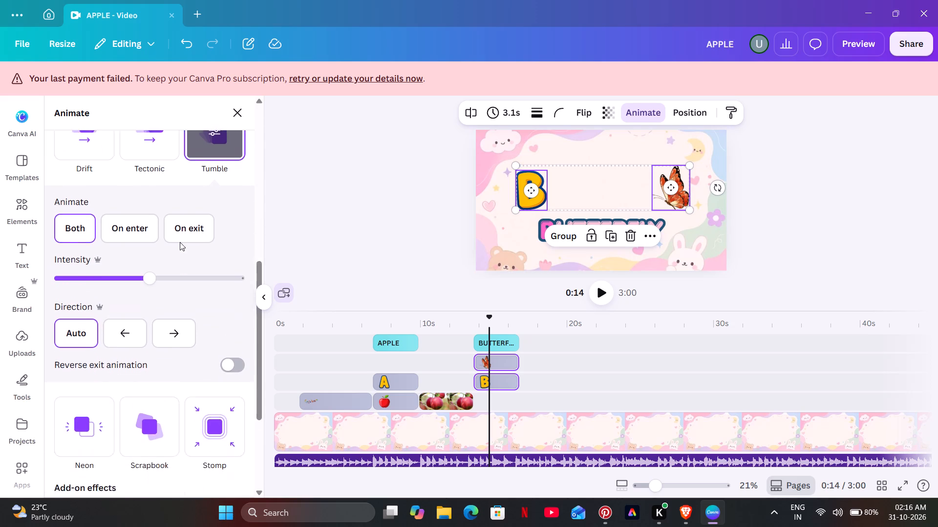
scroll(180, 242, "down", 1)
scroll(180, 245, "up", 1)
scroll(215, 362, "down", 2)
left_click(207, 356)
scroll(199, 353, "down", 1)
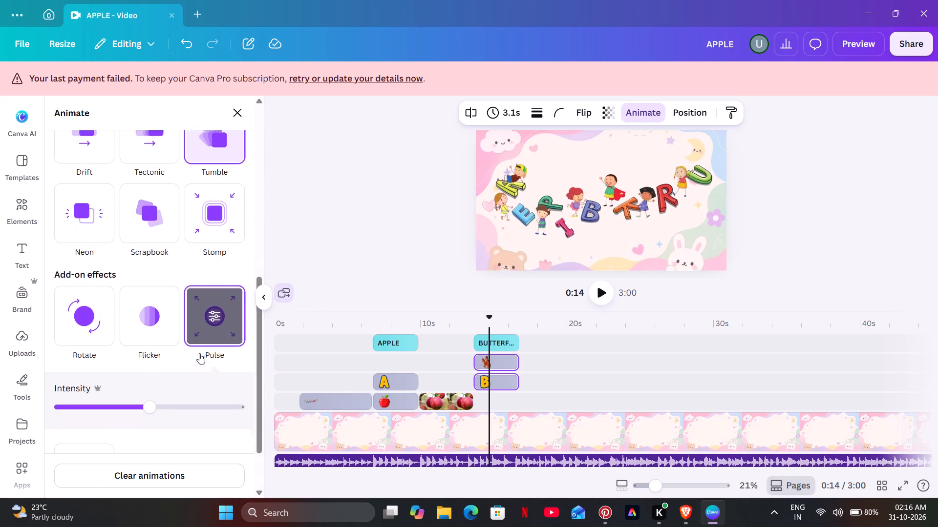
Lower the Pulse intensity to its minimum and play back the BUTTERFLY section from about 12 s.
left_click_drag(157, 393, 96, 397)
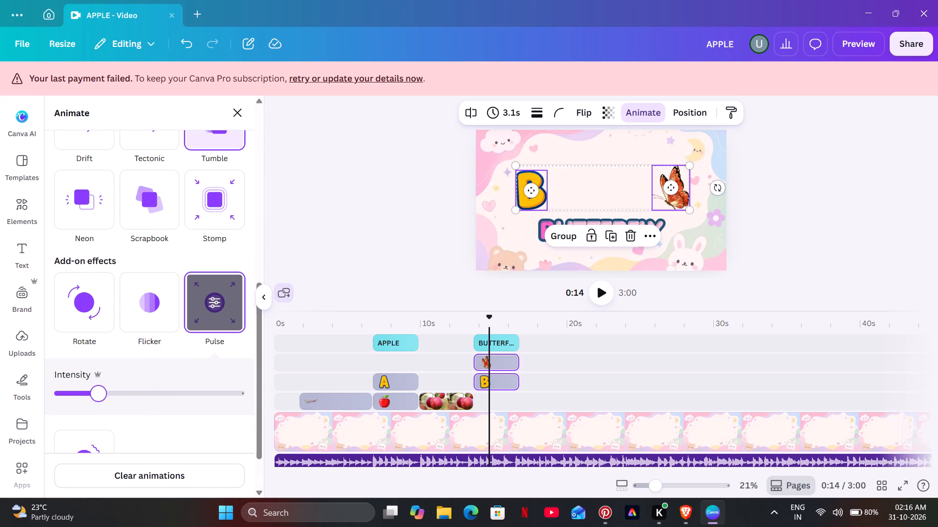
left_click_drag(96, 397, 61, 398)
left_click(351, 194)
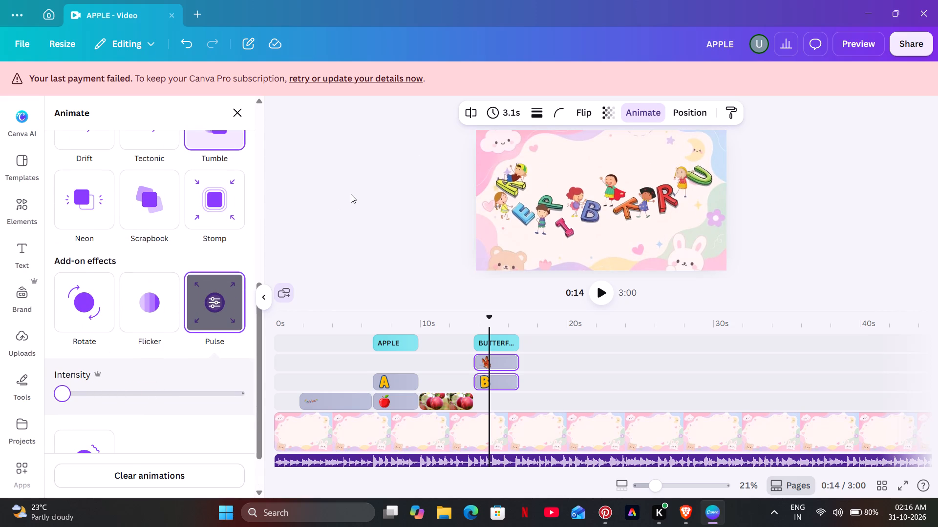
left_click(462, 337)
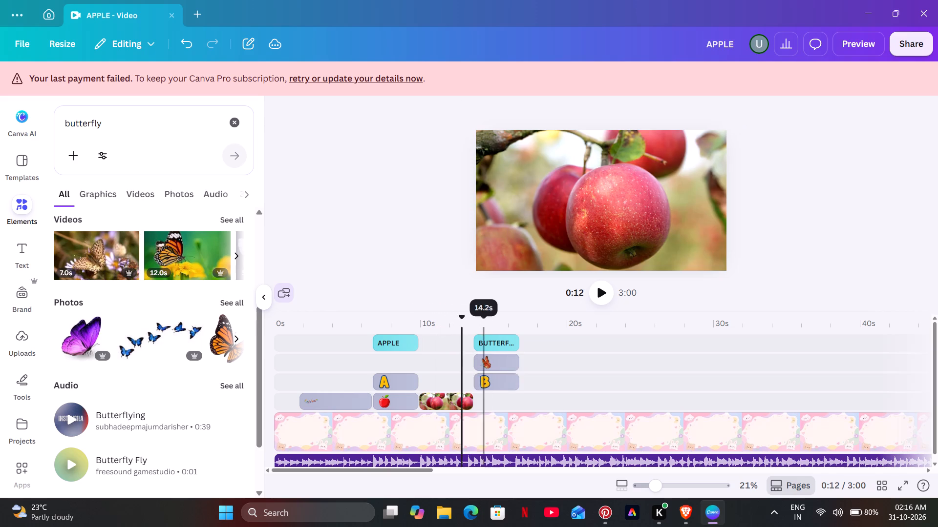
left_click(600, 290)
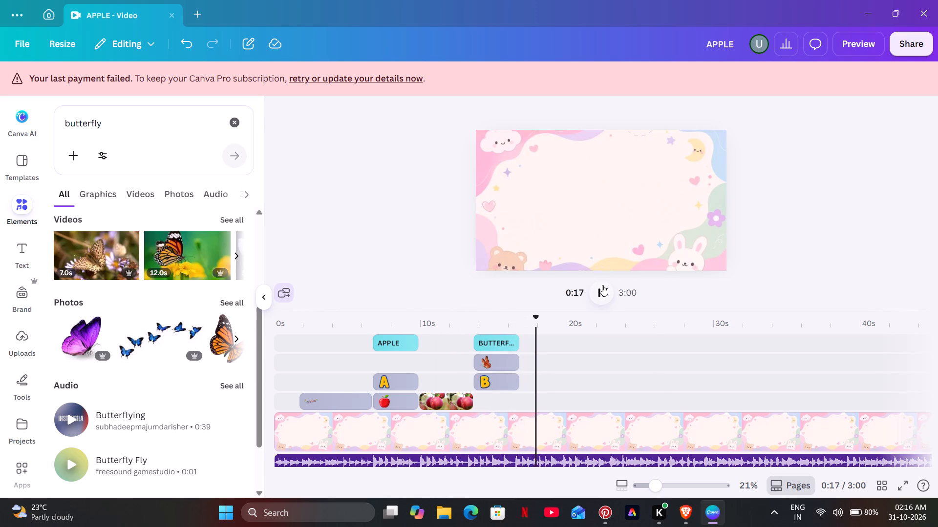
left_click(602, 285)
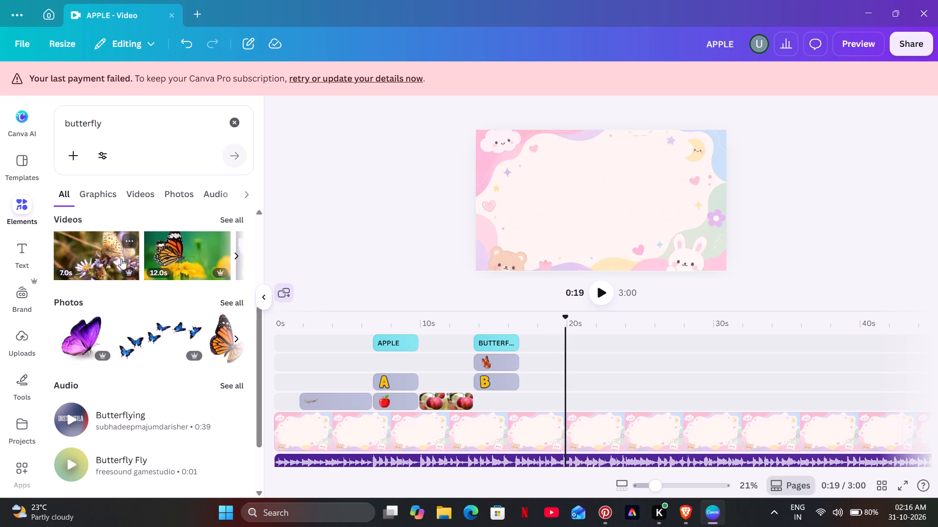
Browse the butterfly video results and add the 10.0 s clip of a dark red butterfly in a cloudy sky.
left_click(235, 256)
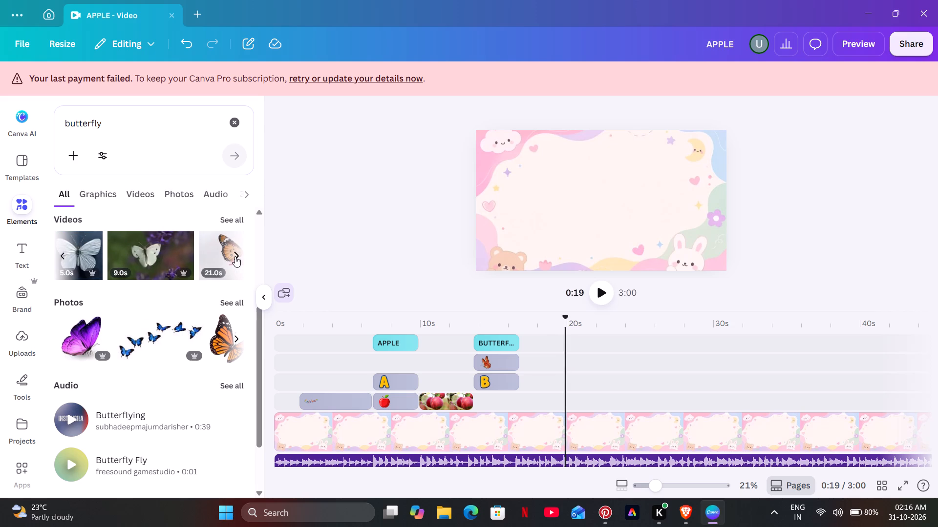
left_click(235, 256)
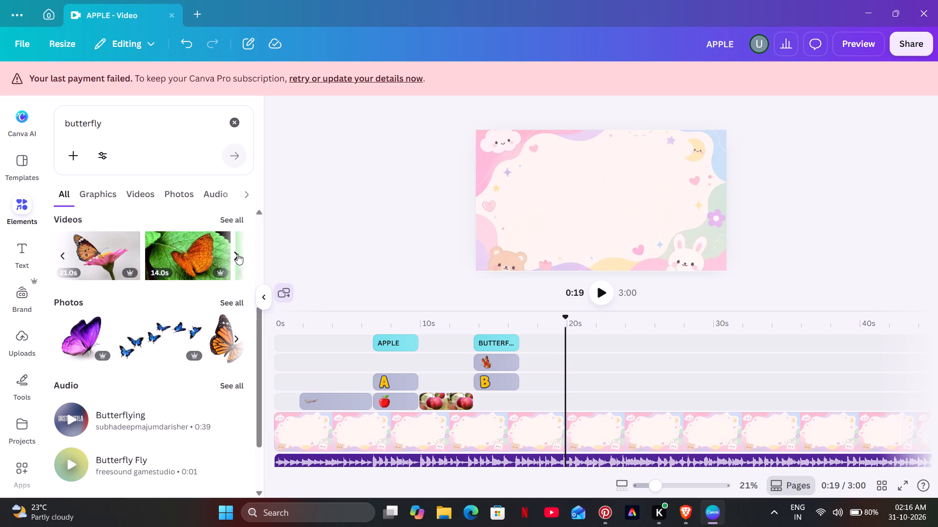
left_click(237, 254)
left_click(237, 254)
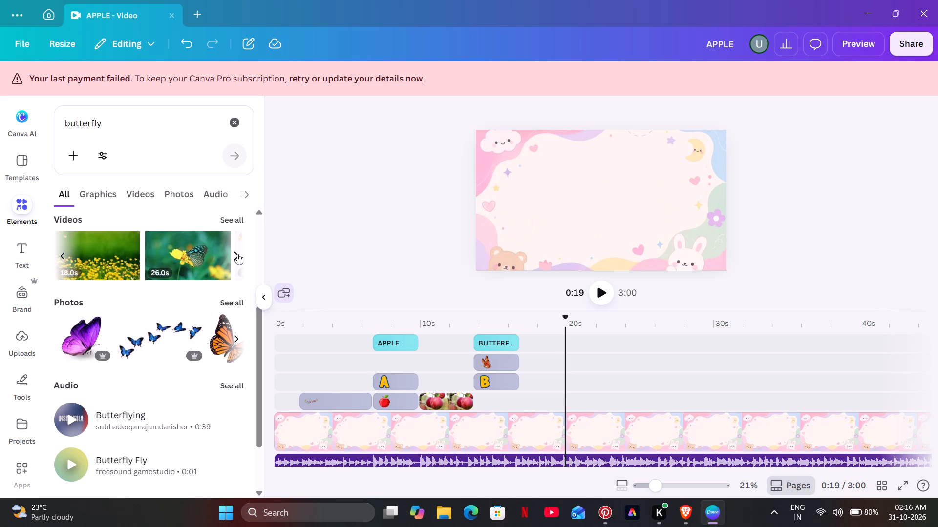
left_click(237, 254)
left_click(237, 254)
left_click(237, 254)
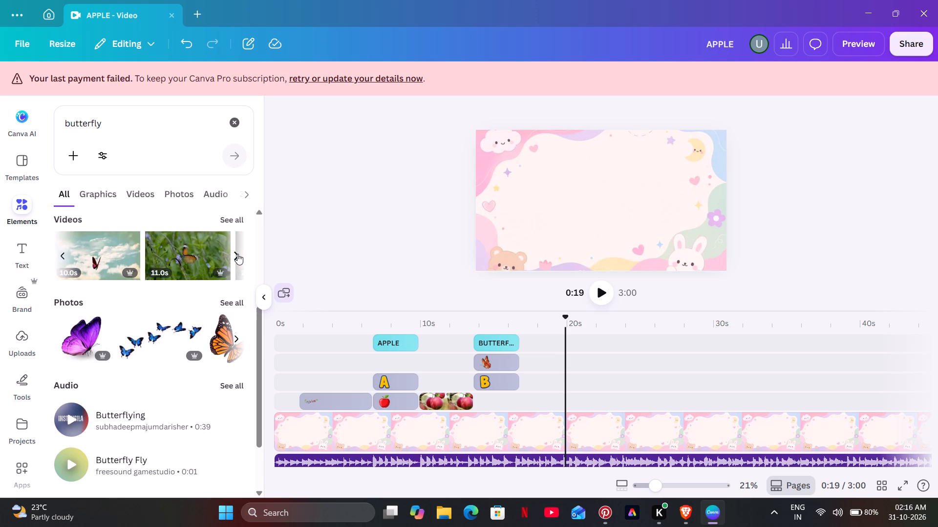
left_click(109, 260)
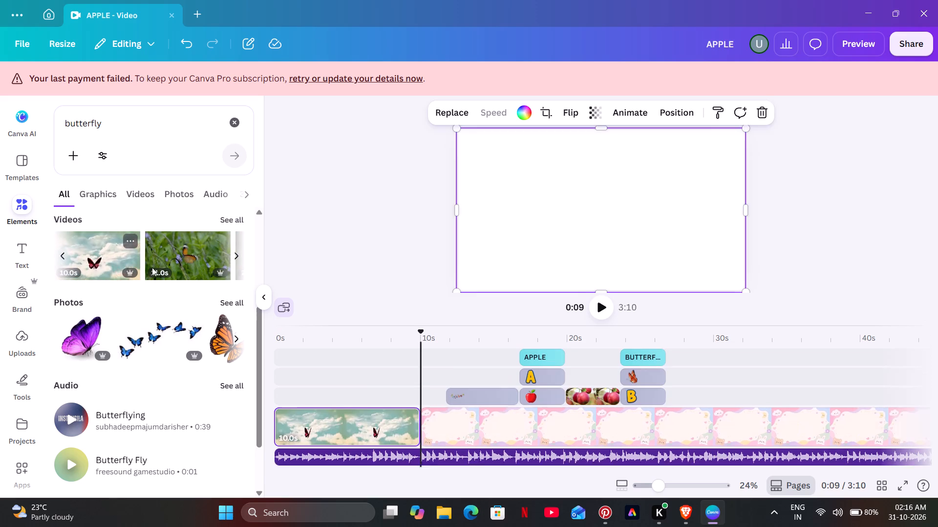
Move the butterfly sky clip off the main page track onto the overlay track, starting directly after the letter B.
left_click_drag(368, 425, 518, 361)
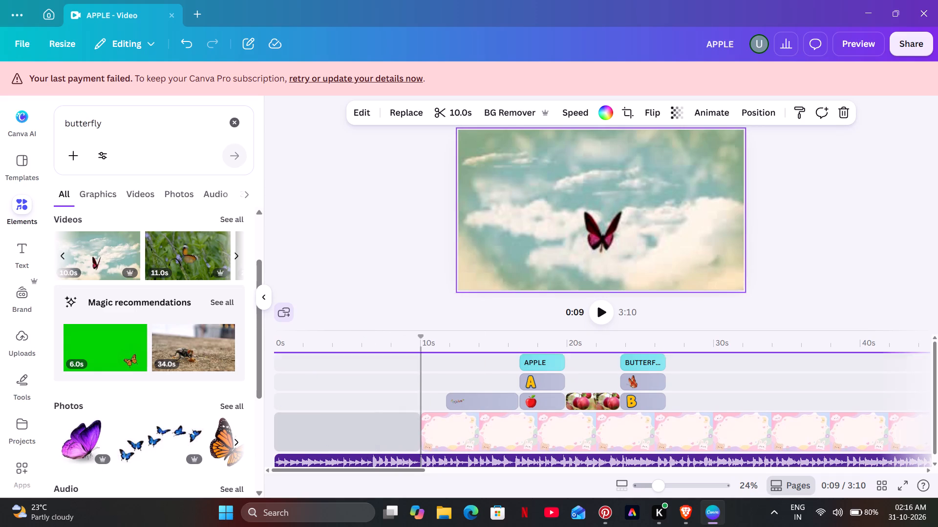
left_click_drag(518, 361, 717, 404)
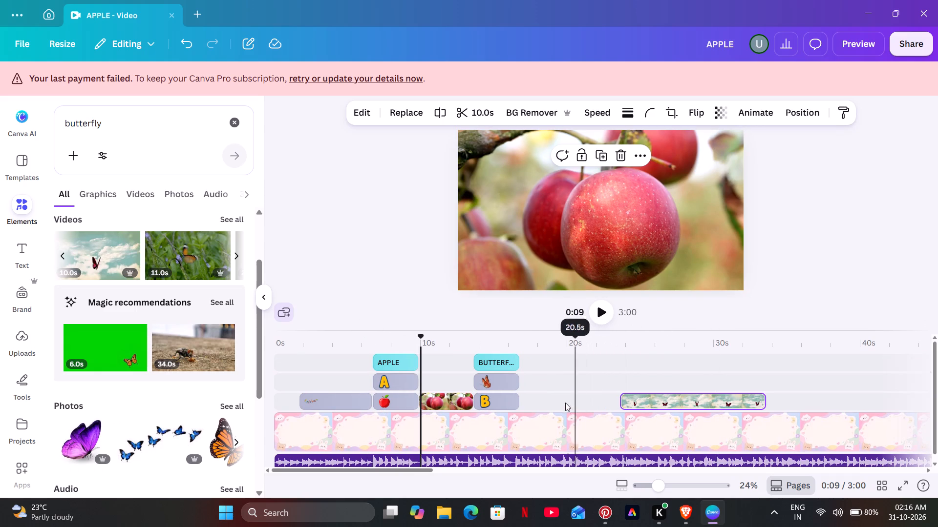
left_click_drag(658, 403, 621, 402)
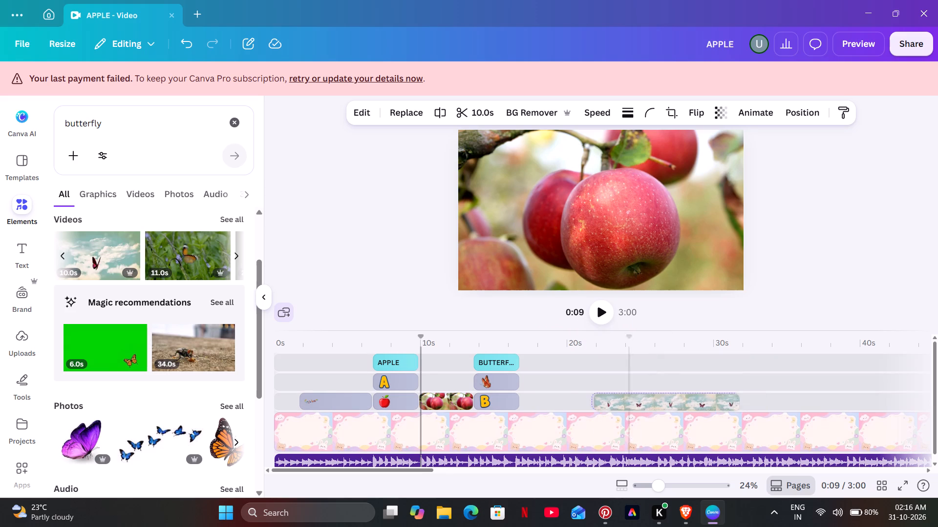
left_click_drag(621, 402, 562, 399)
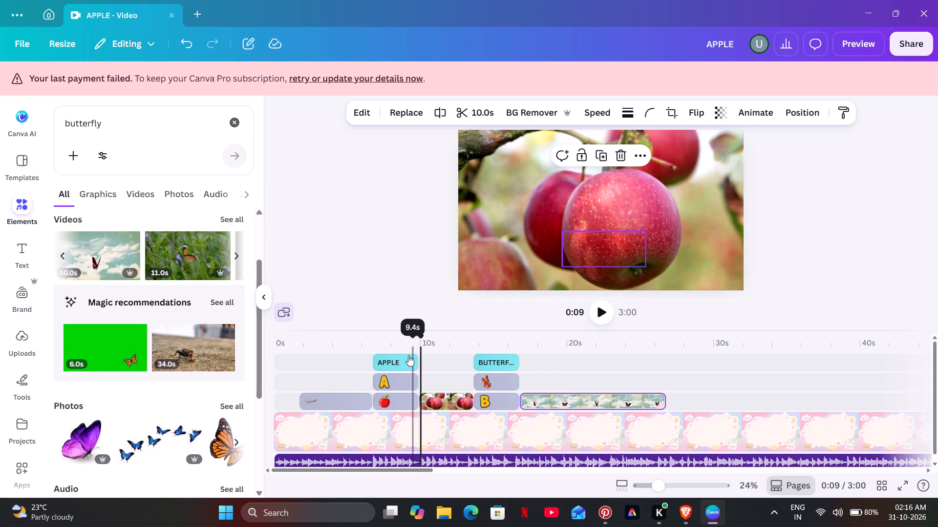
Play back from about 8 s, trim the butterfly sky clip to end at about 20 s, and replay its ending.
left_click(400, 348)
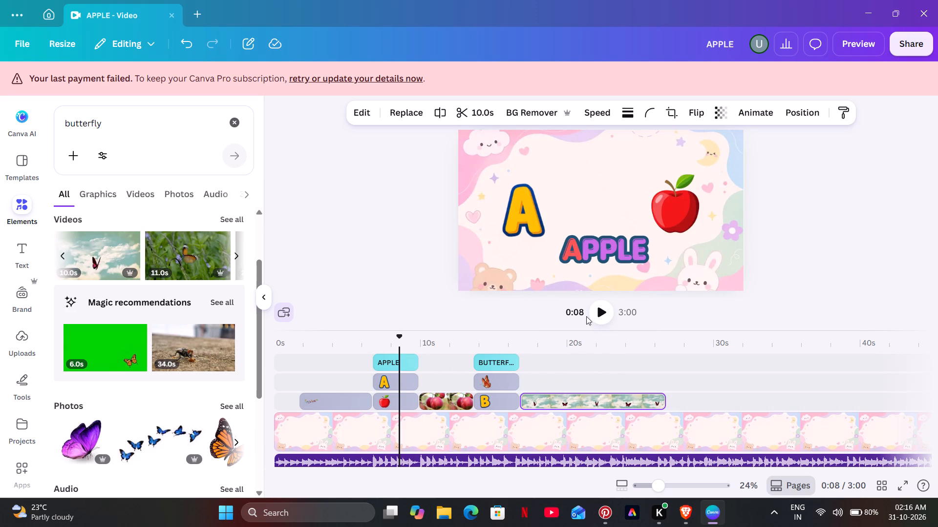
left_click(587, 316)
left_click(589, 315)
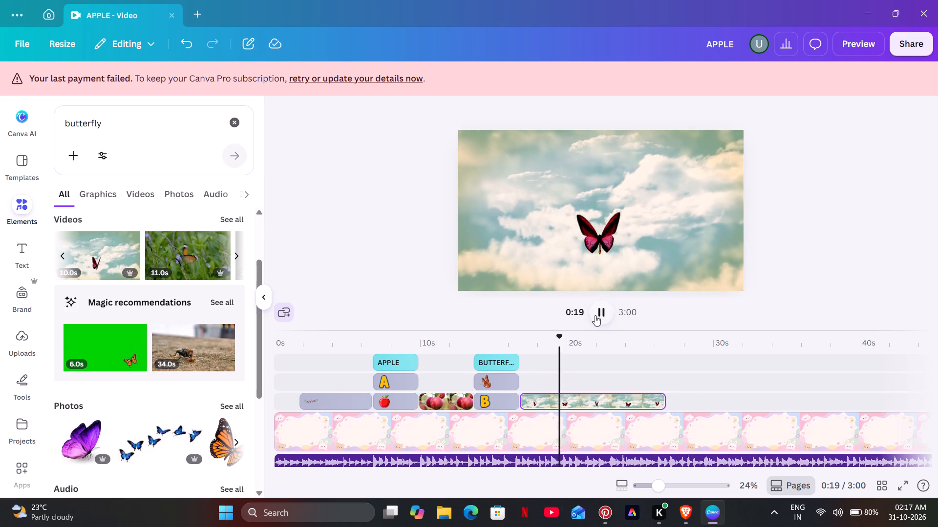
left_click(595, 315)
left_click_drag(662, 402, 565, 406)
left_click(538, 363)
left_click(604, 305)
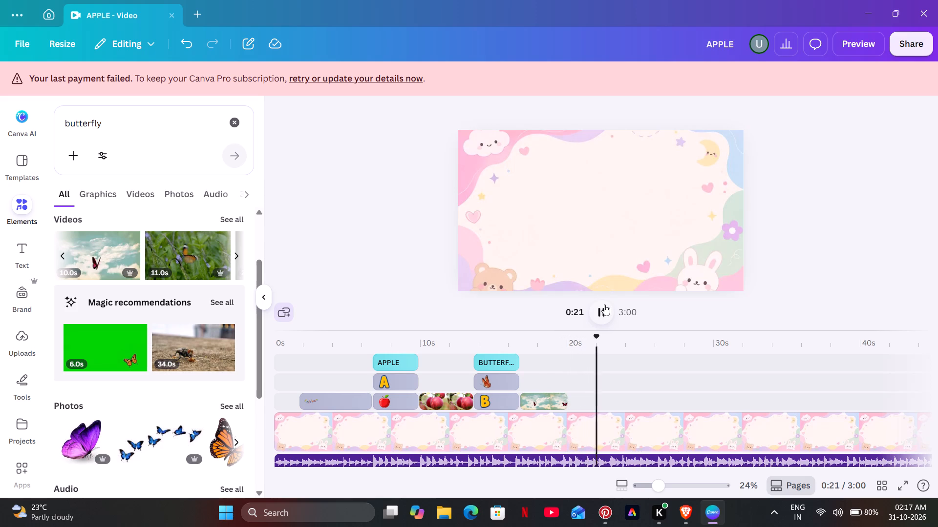
left_click(604, 304)
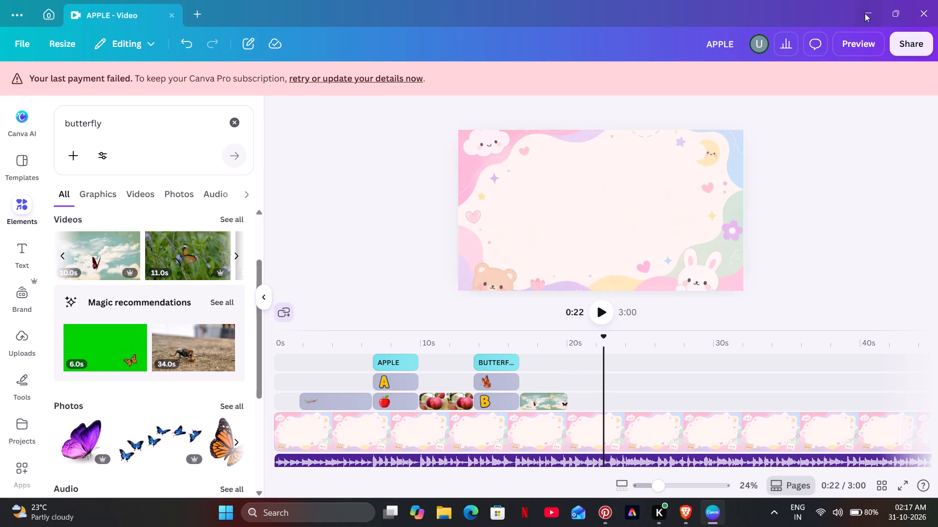